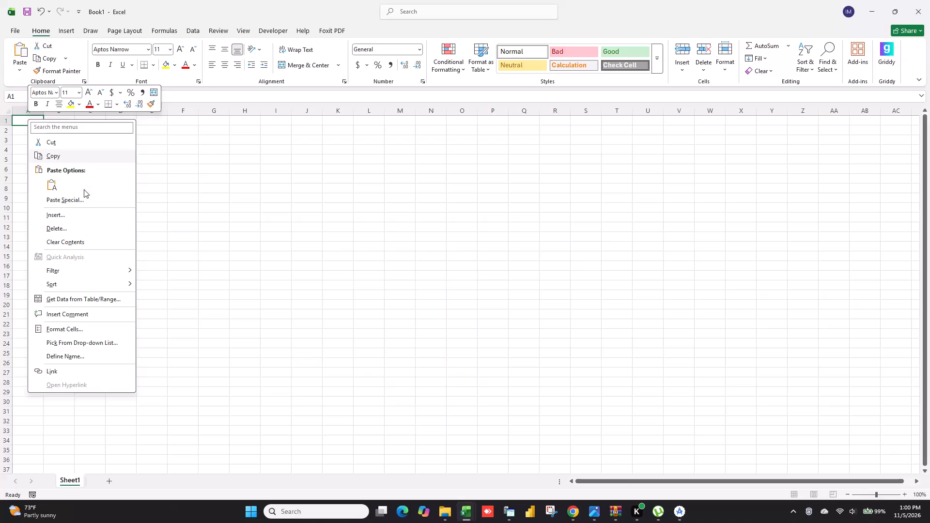
# Paste the copied sales data into the blank sheet starting at A1 and autofit the Date column.
pyautogui.click(54, 182)
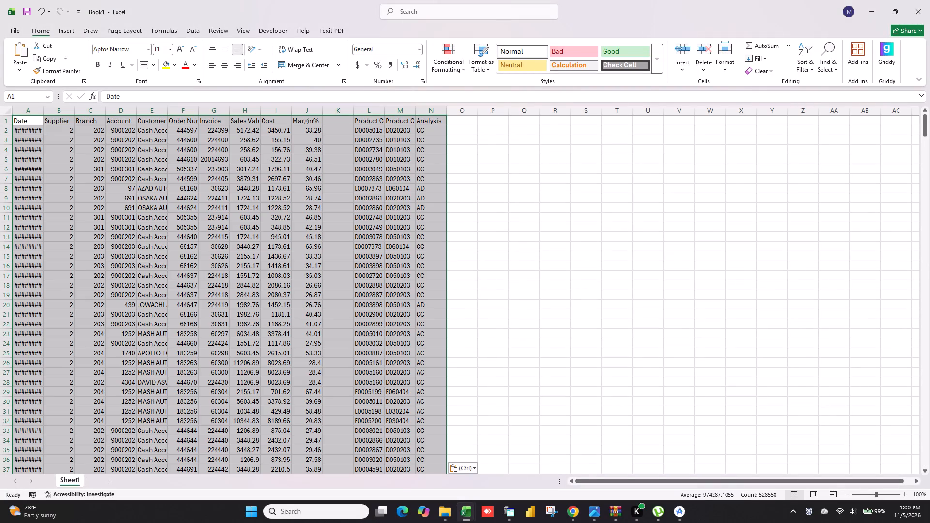
pyautogui.click(239, 259)
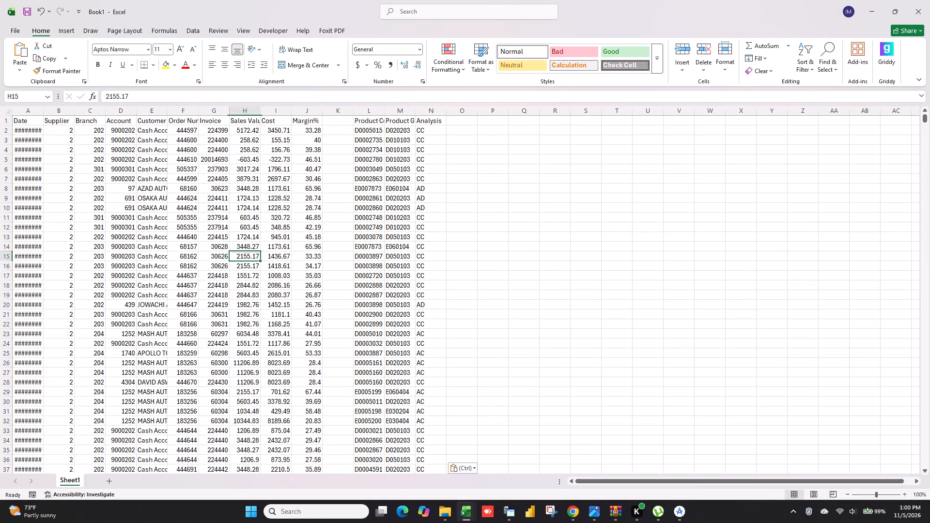
pyautogui.doubleClick(41, 112)
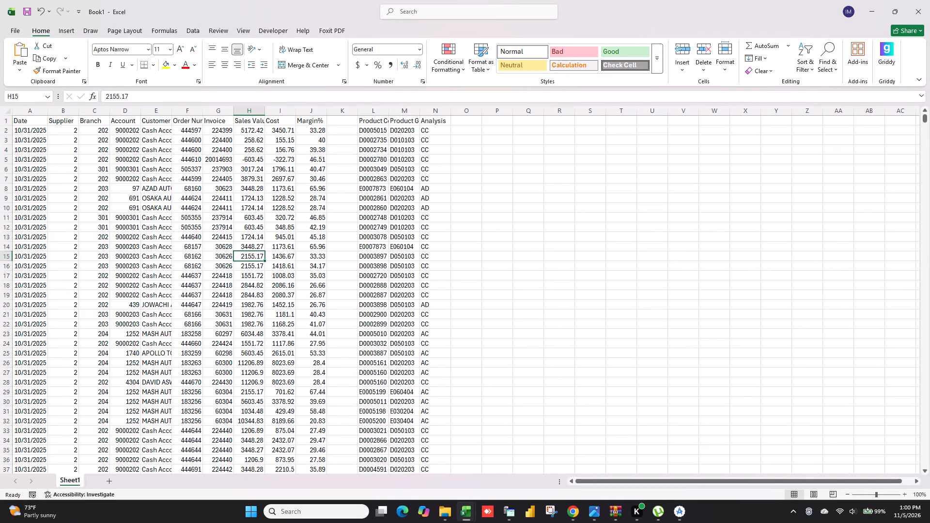
# Add filters to the header row of the pasted sales data.
pyautogui.click(33, 123)
pyautogui.click(192, 30)
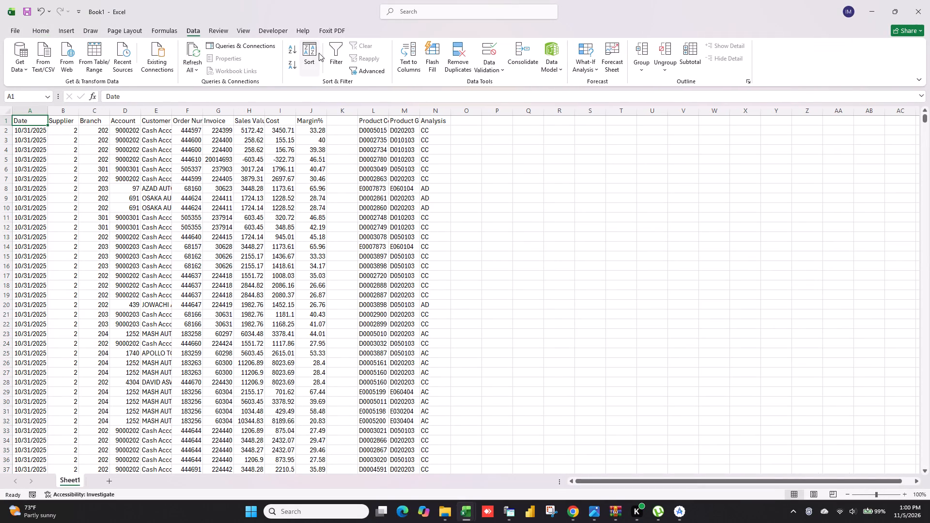
pyautogui.click(331, 52)
# Filter the Date column to show only the blank entries.
pyautogui.click(45, 121)
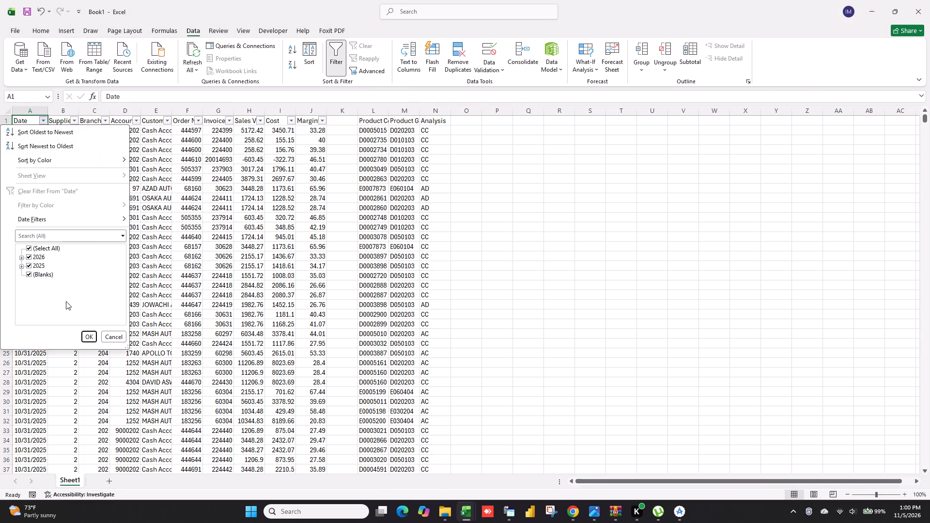
pyautogui.click(34, 276)
pyautogui.click(36, 253)
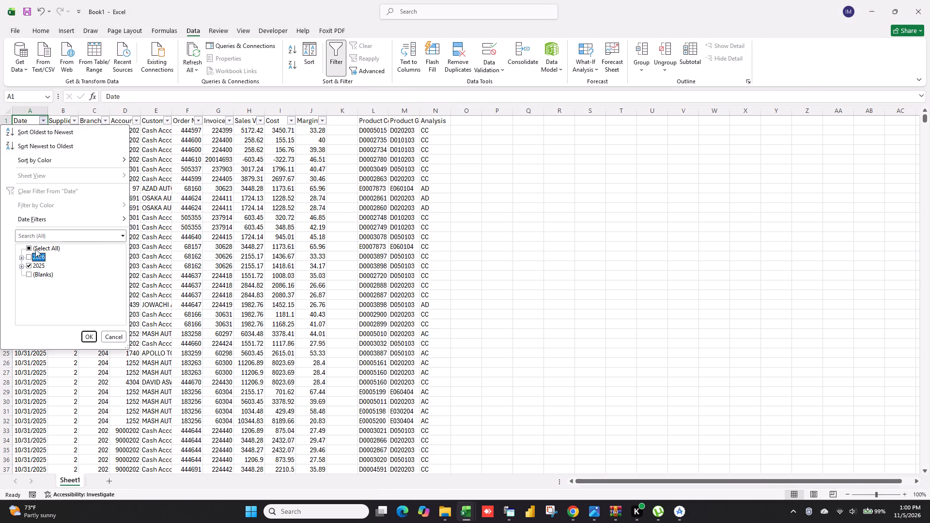
pyautogui.click(30, 247)
pyautogui.click(28, 248)
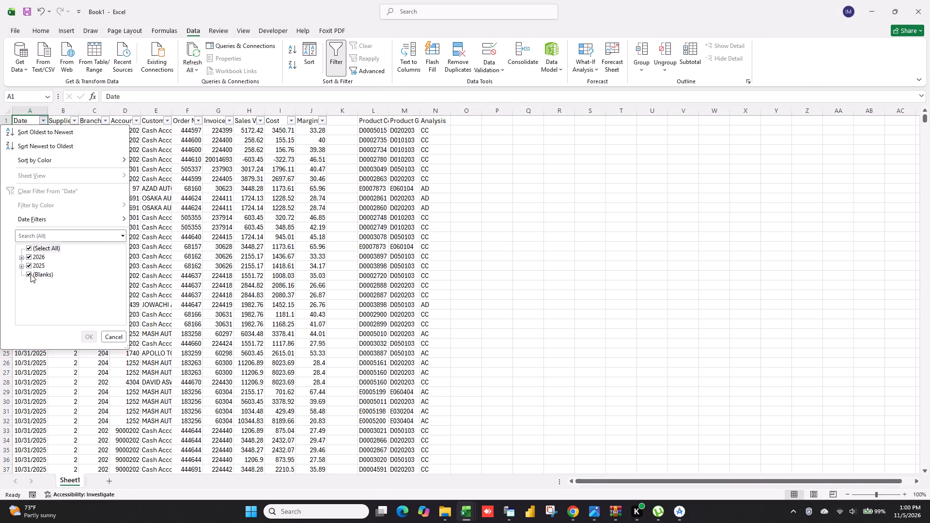
pyautogui.click(31, 275)
pyautogui.click(93, 331)
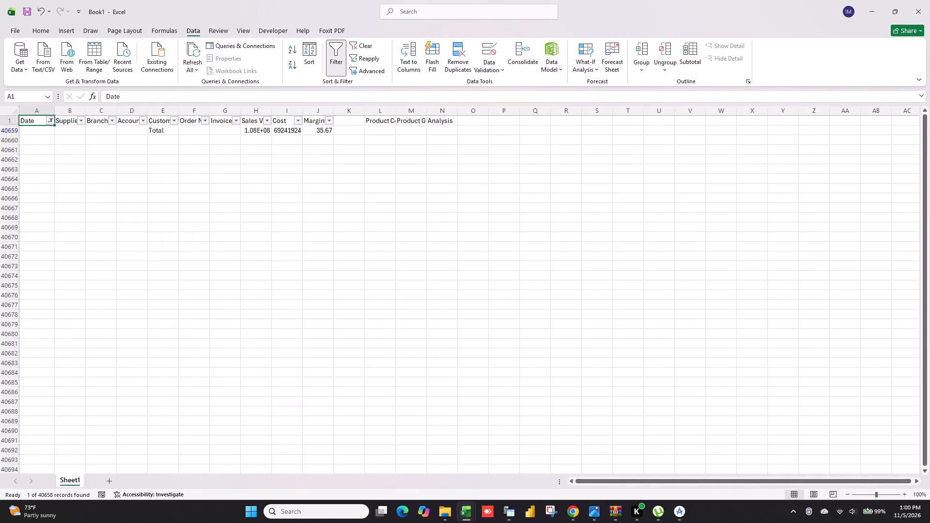
# Widen the Sales Value column slightly so the total can be read in full.
pyautogui.moveTo(270, 112); pyautogui.dragTo(277, 112)
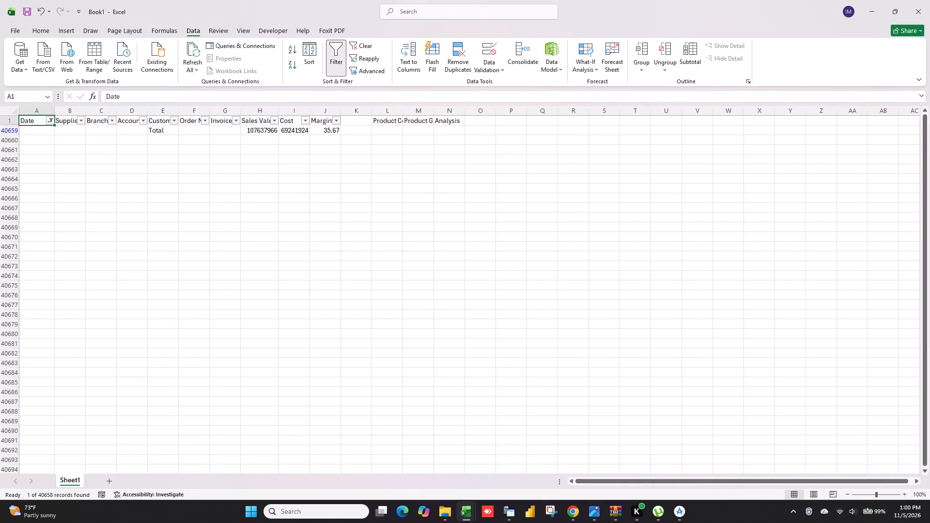
# Clear the Date filter so all sales rows are listed again.
pyautogui.click(360, 38)
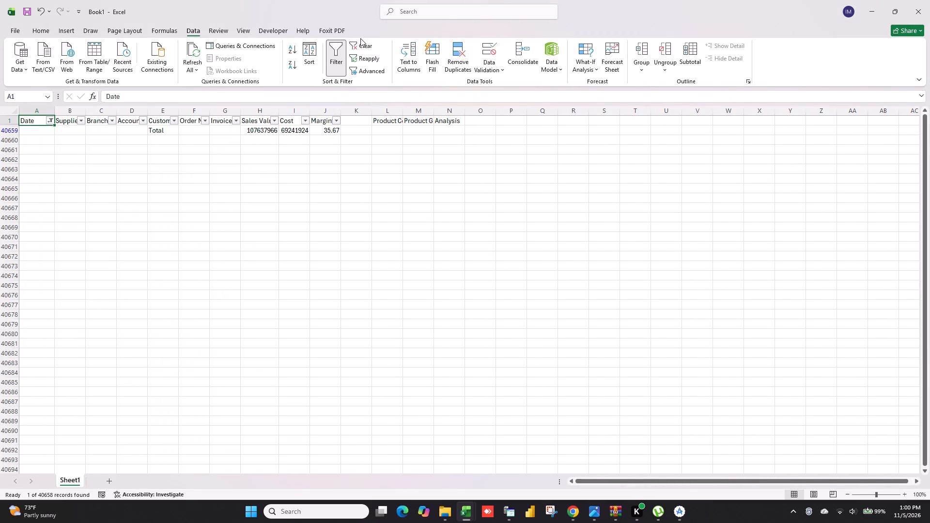
pyautogui.click(362, 46)
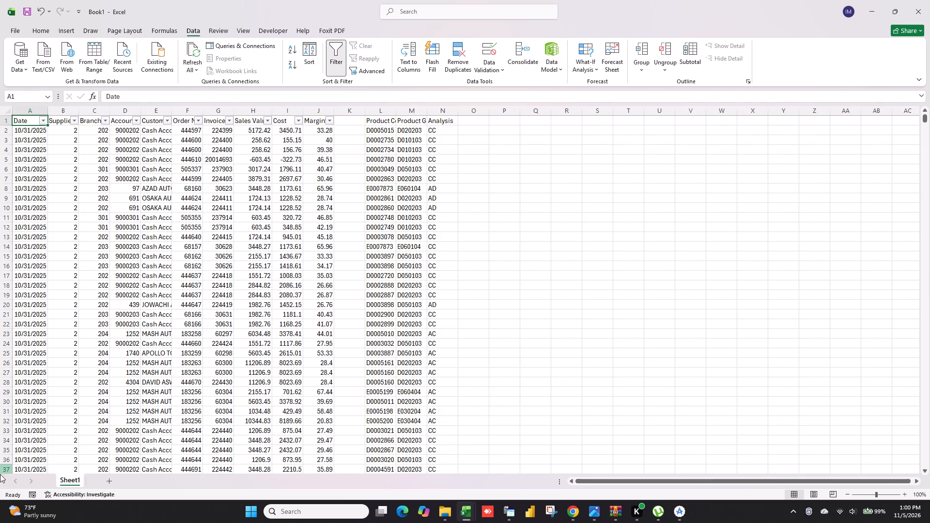
# Switch to the MKE0002-JUN10-26-4-I workbook and copy the Item ID and Q'ty values in rows 2 to 69 of Invoice (2).
pyautogui.hotkey('alt', 'Tab')
pyautogui.hotkey('alt', 'Tab')
pyautogui.hotkey('alt', 'Tab')
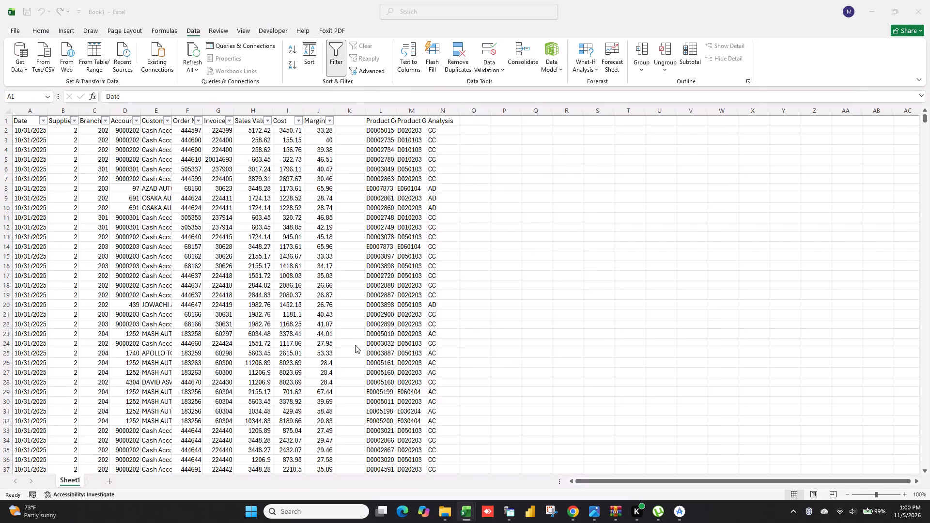
pyautogui.hotkey('alt', 'Tab')
pyautogui.keyDown('alt'); pyautogui.click(678, 134); pyautogui.keyUp('alt')
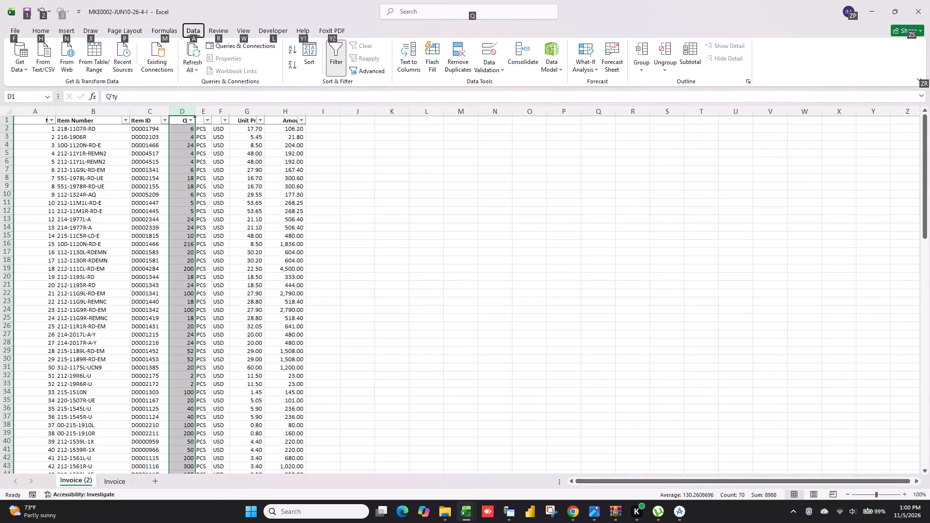
pyautogui.hotkey('alt', 'Tab')
pyautogui.keyDown('alt'); pyautogui.click(191, 148); pyautogui.keyUp('alt')
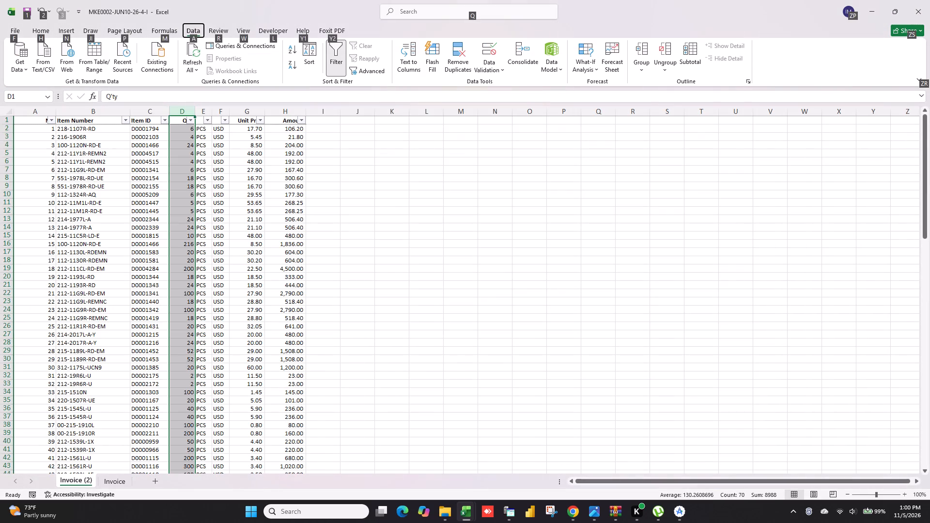
pyautogui.click(464, 372)
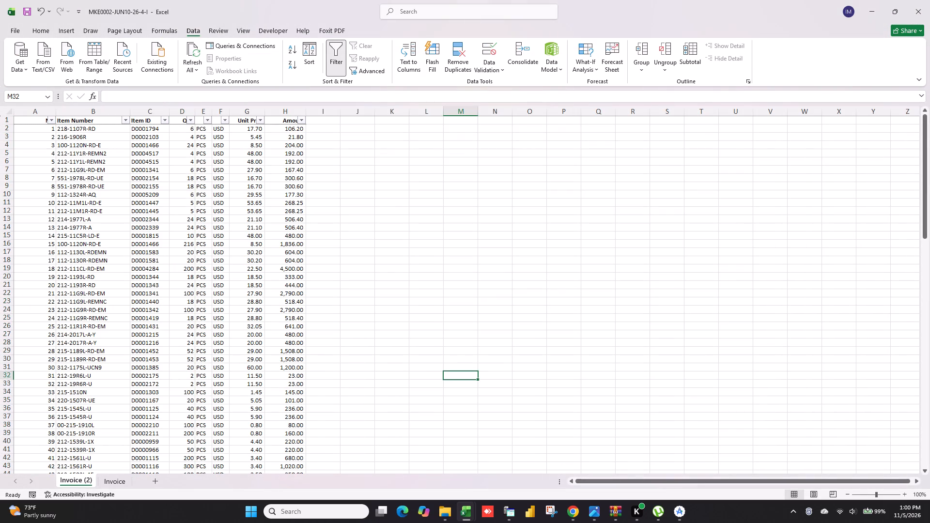
pyautogui.moveTo(149, 129); pyautogui.dragTo(185, 133)
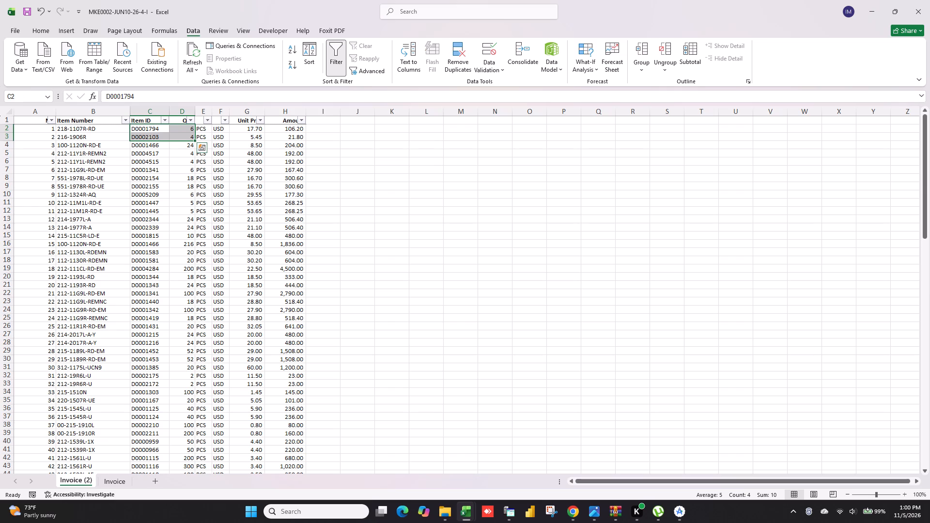
pyautogui.hotkey('ctrl', 'shift', 'Down')
pyautogui.hotkey('ctrl', 'c')
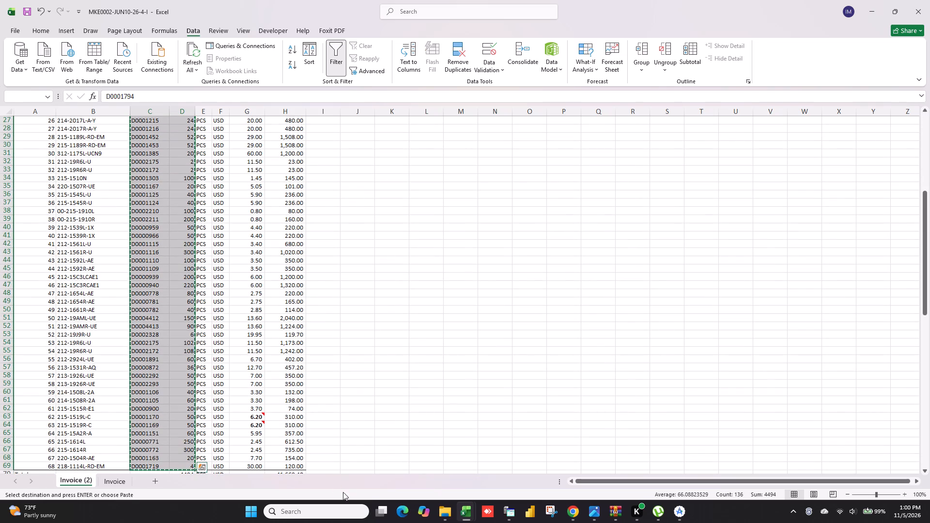
# Switch to the K8 KEN-AMEX client, open Head Office Purchase Order and create a new normal stock order.
pyautogui.click(507, 508)
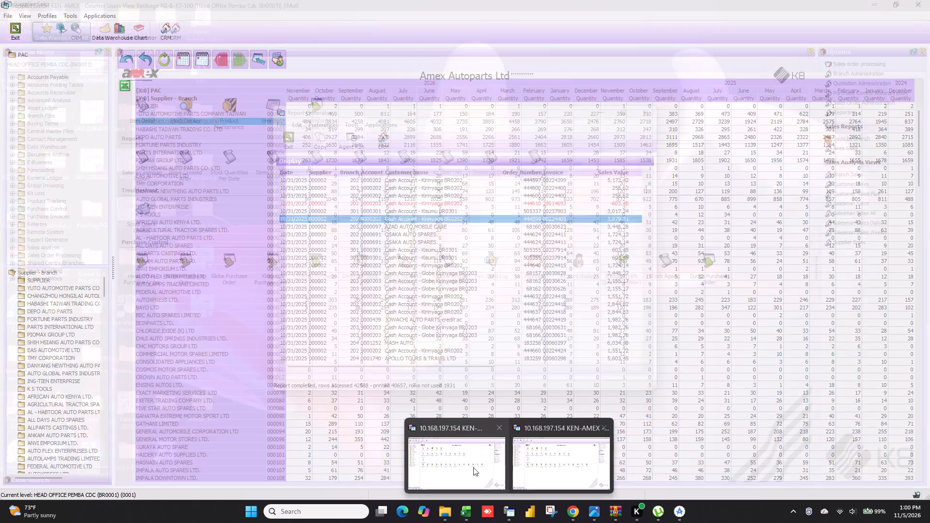
pyautogui.click(549, 464)
pyautogui.click(7, 31)
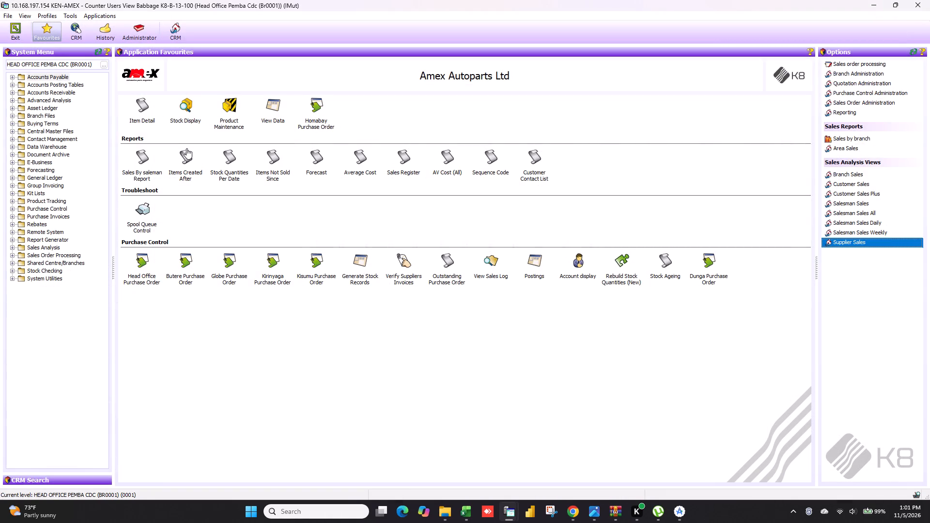
pyautogui.doubleClick(145, 280)
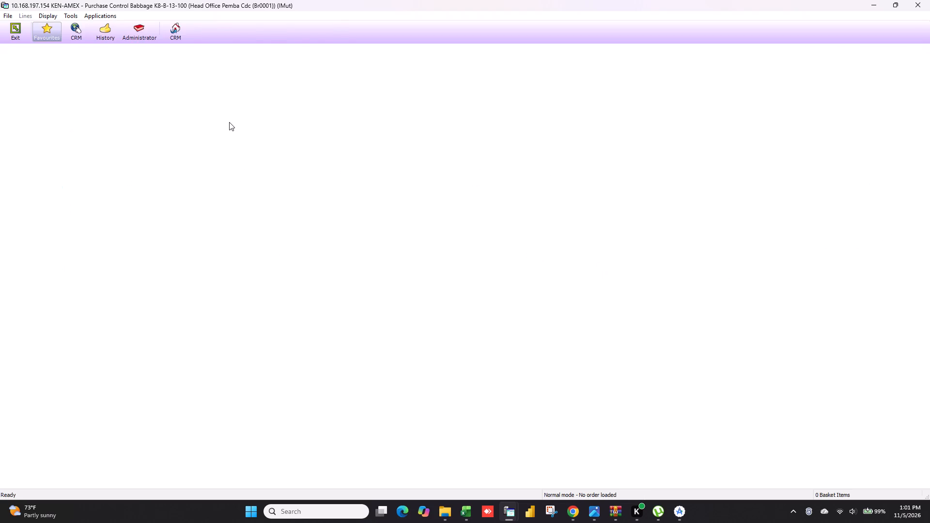
pyautogui.write('01')
pyautogui.press('Tab')
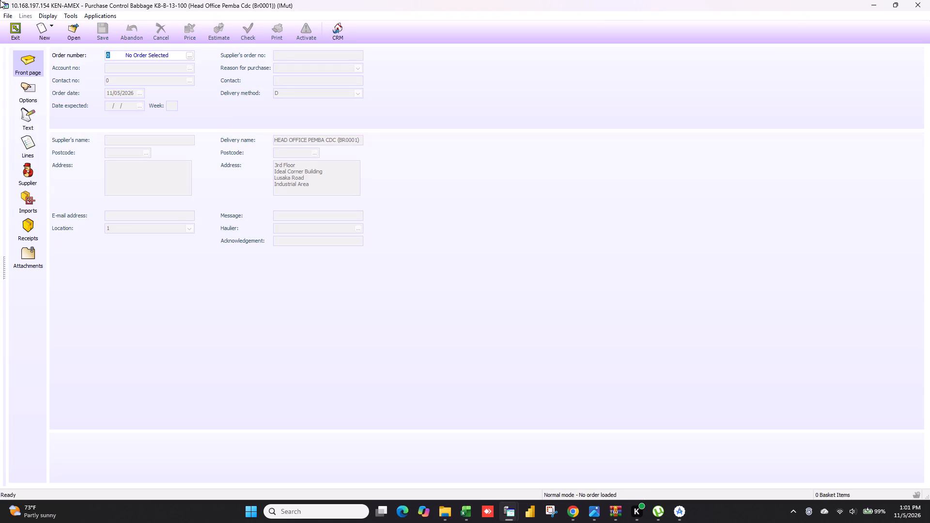
pyautogui.click(47, 34)
pyautogui.click(73, 74)
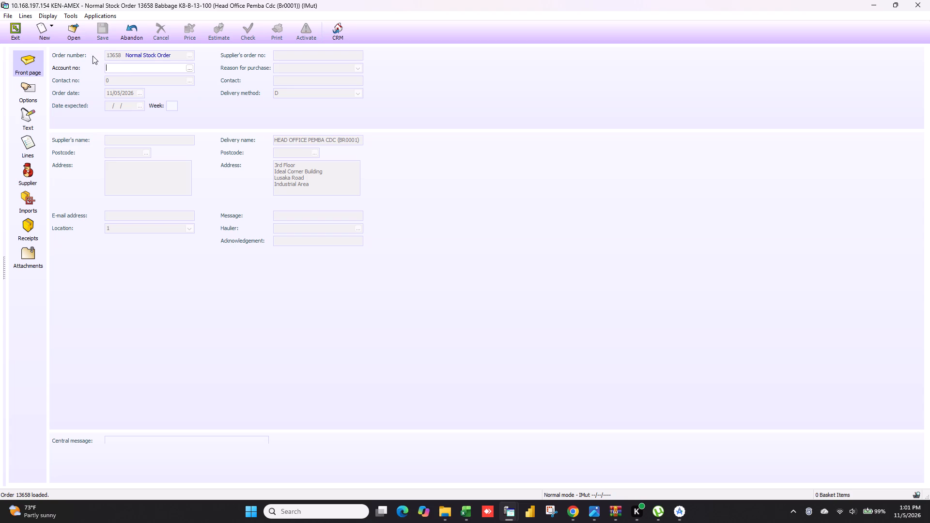
# Set the order's account number to 04 for DEPO AUTO PARTS.
pyautogui.write('01')
pyautogui.press('Tab')
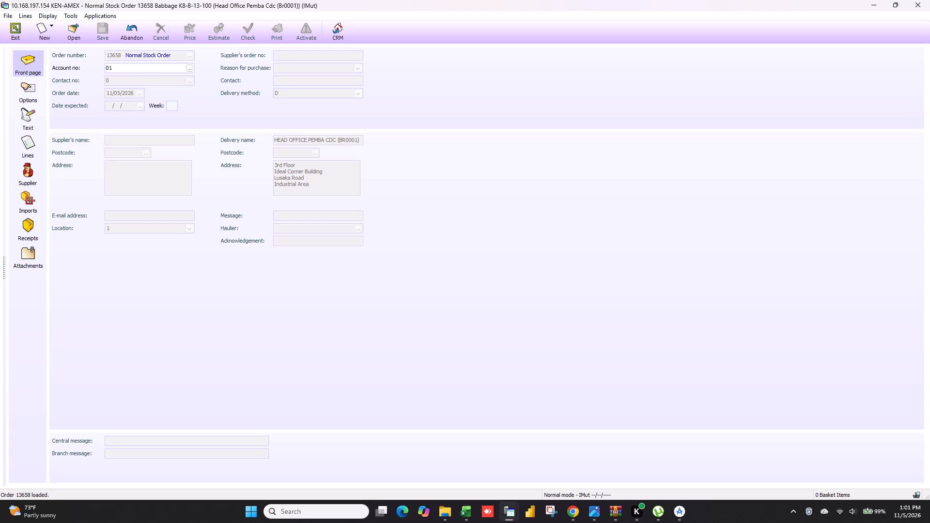
pyautogui.moveTo(123, 69); pyautogui.dragTo(12, 70)
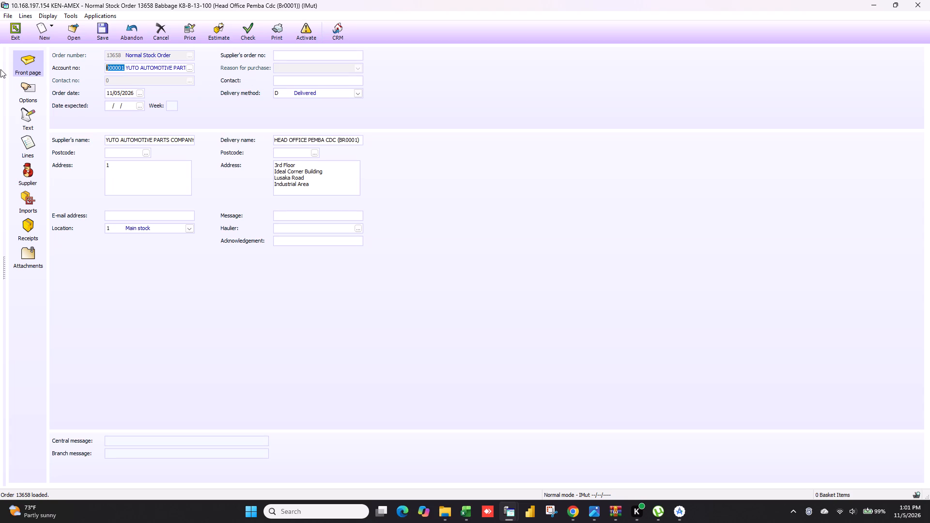
pyautogui.press('BackSpace')
pyautogui.write('04')
pyautogui.press('Tab')
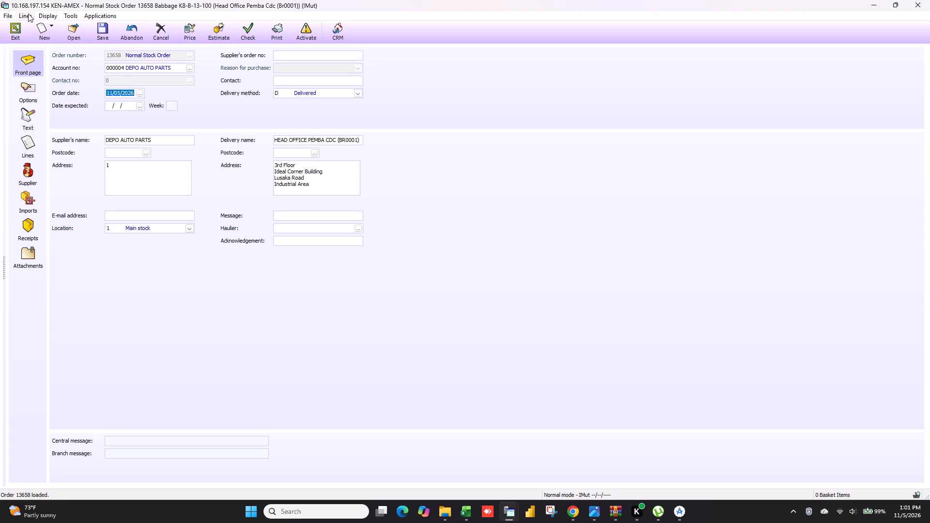
# Paste the copied item codes and quantities into the order as lines with Paste Special.
pyautogui.click(28, 14)
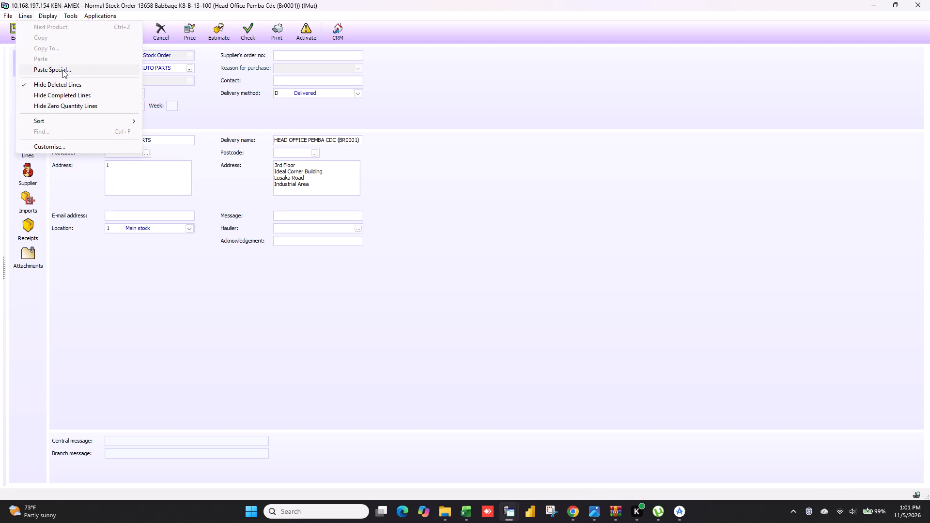
pyautogui.click(62, 70)
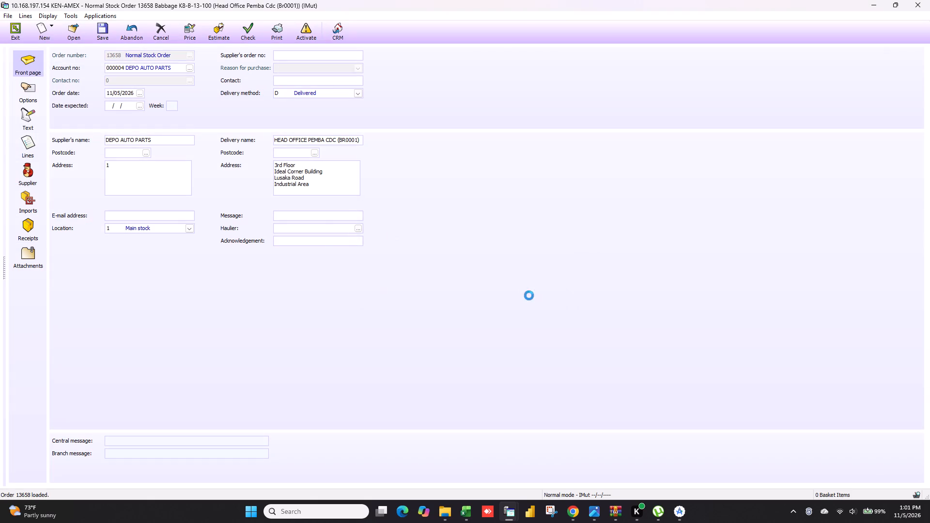
pyautogui.click(579, 158)
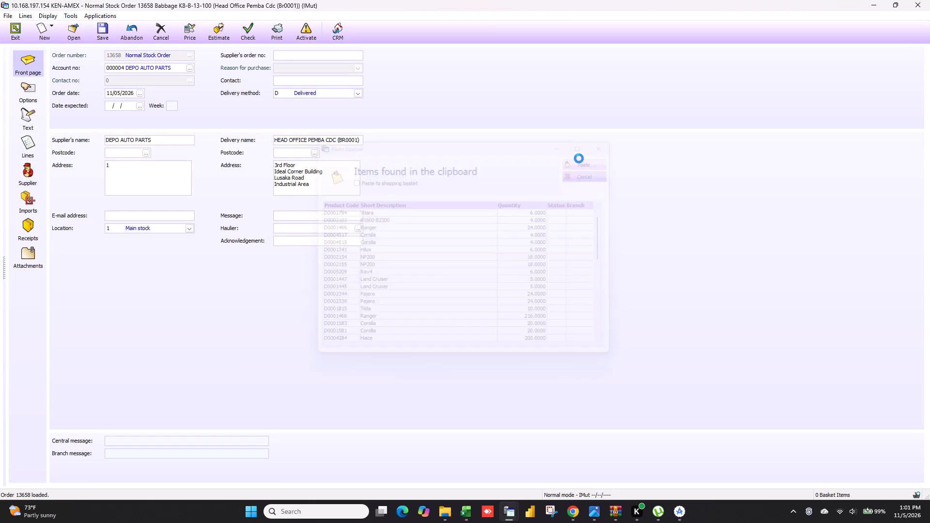
# Arrange the purchase order on the left half of the display and the MKE0002-JUN10-26-4-I workbook on the right half, ending the copy selection.
pyautogui.press('super+Left')
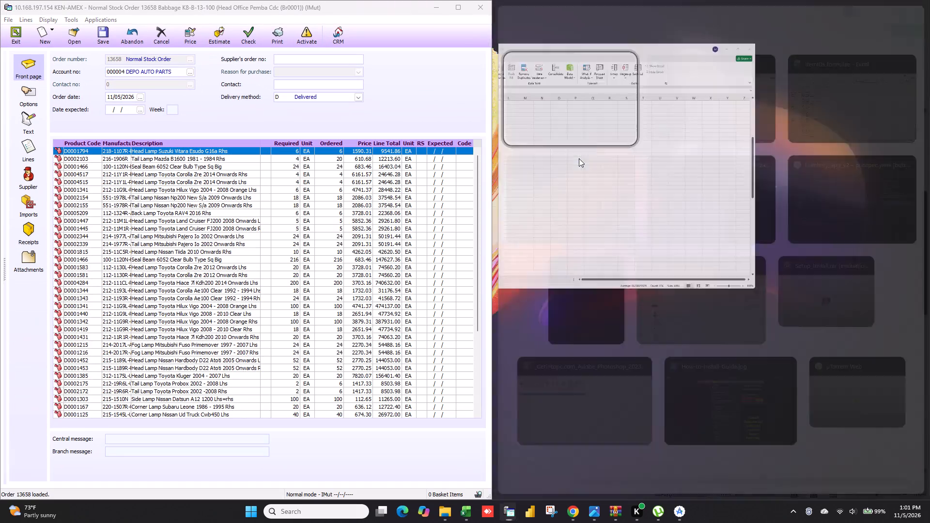
pyautogui.click(742, 109)
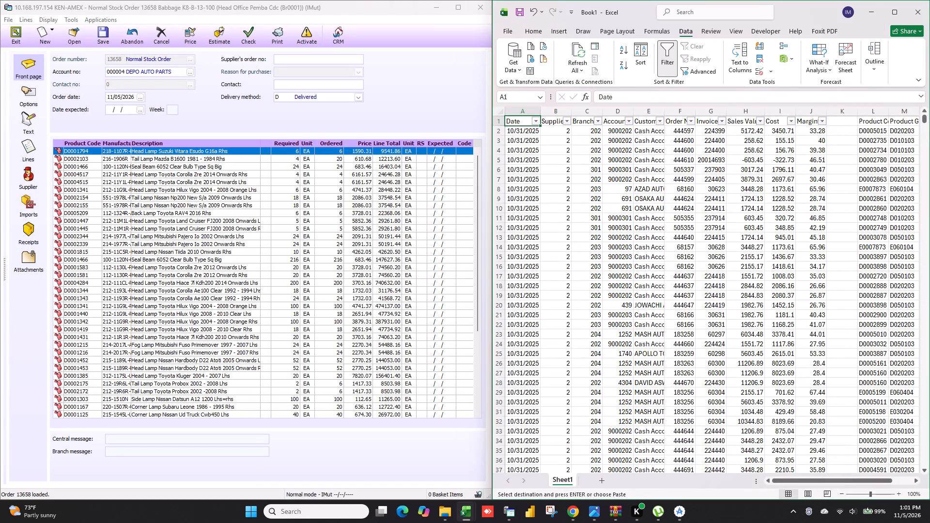
pyautogui.hotkey('alt', 'Tab')
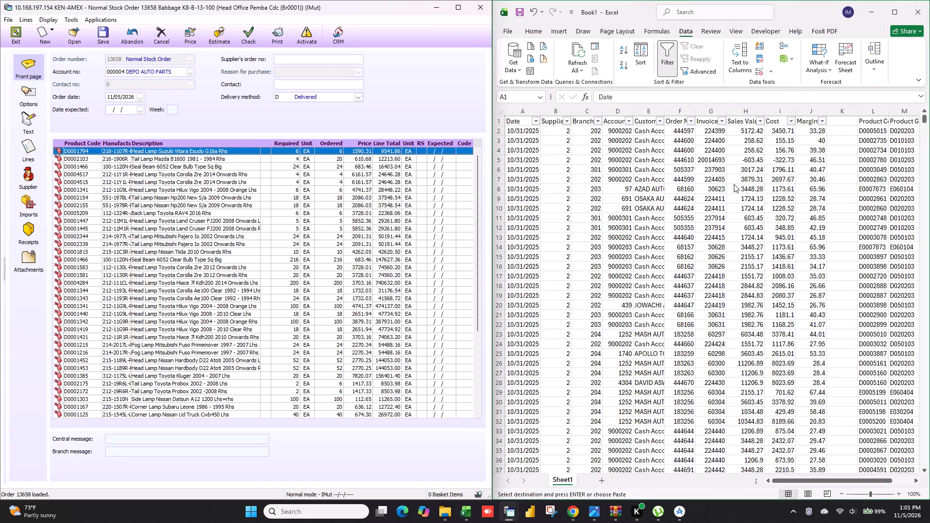
pyautogui.click(876, 8)
pyautogui.click(629, 346)
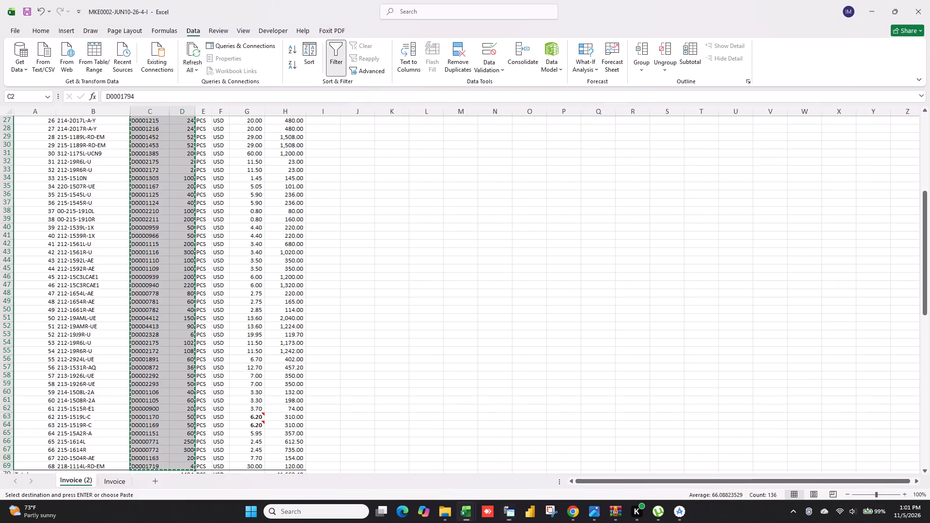
pyautogui.press('Right')
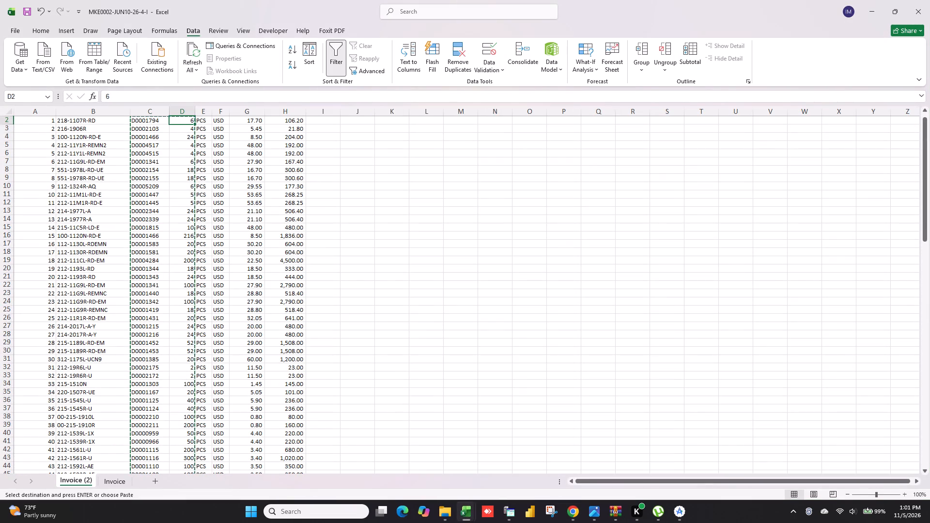
pyautogui.click(618, 290)
pyautogui.press('Escape')
pyautogui.press('super+Right')
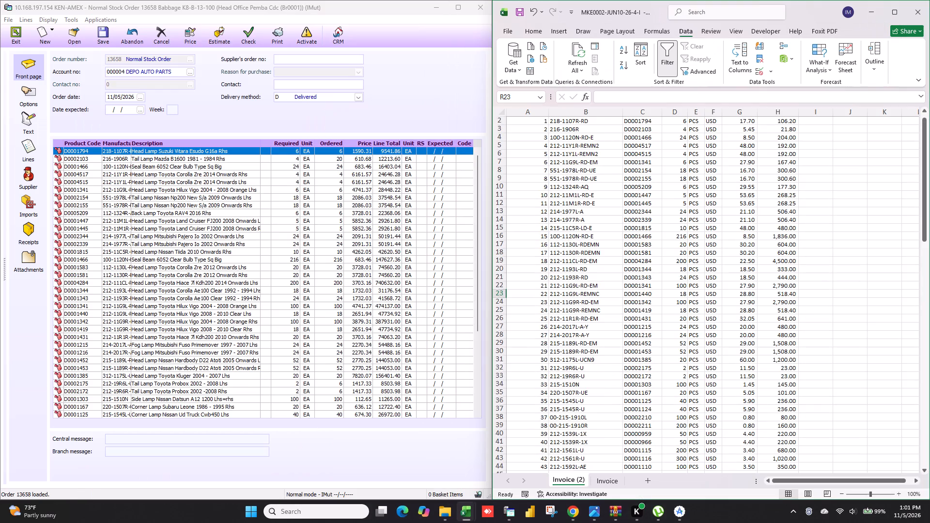
# Copy the 17.70 unit price of D0001794 from the invoice sheet into the Price of its purchase order line.
pyautogui.scroll(13, 710, 200)
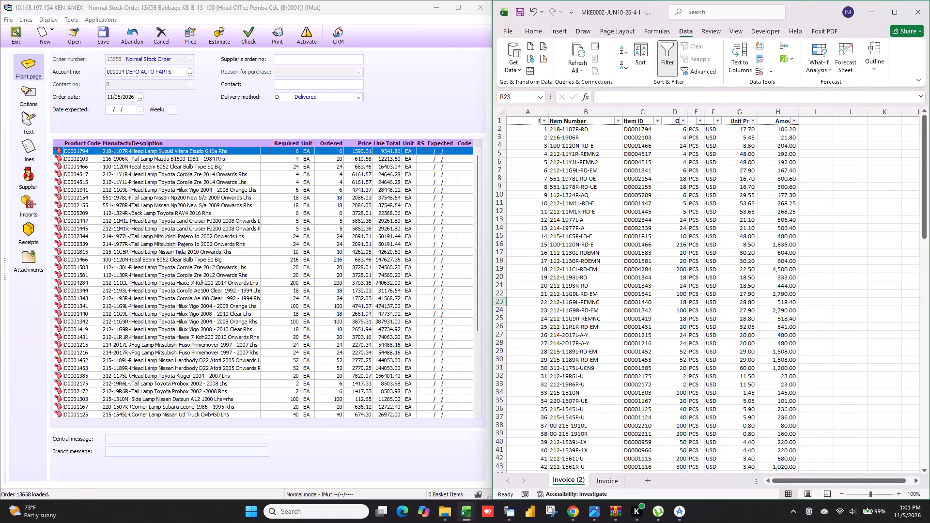
pyautogui.click(747, 127)
pyautogui.hotkey('ctrl', 'c')
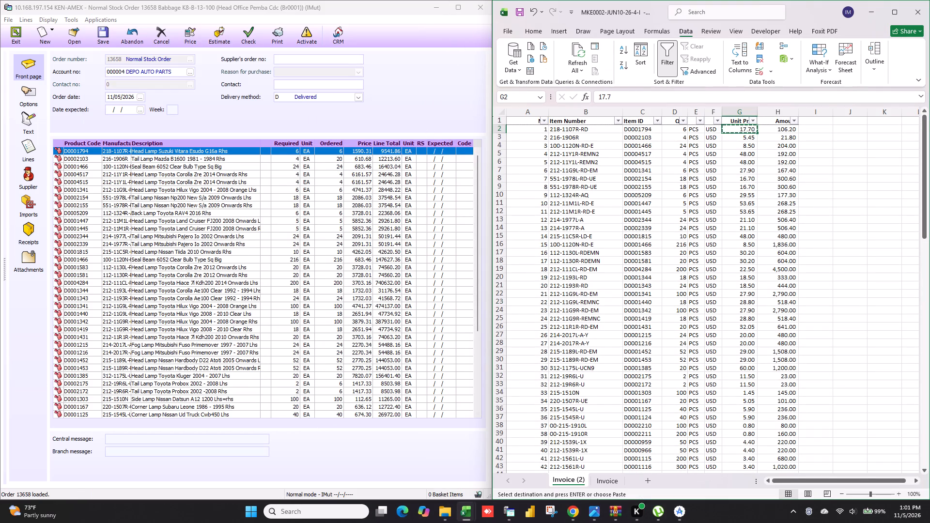
pyautogui.click(363, 147)
pyautogui.click(363, 153)
pyautogui.hotkey('ctrl', 'v')
# Copy the 5.45 unit price of D0002103 from the invoice into the Price of its order line.
pyautogui.click(767, 156)
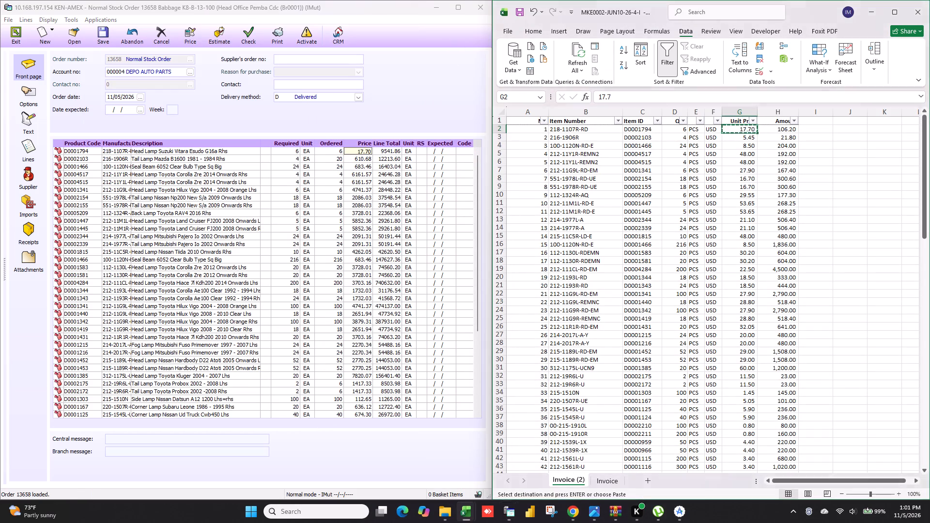
pyautogui.click(746, 134)
pyautogui.click(733, 139)
pyautogui.hotkey('ctrl', 'c')
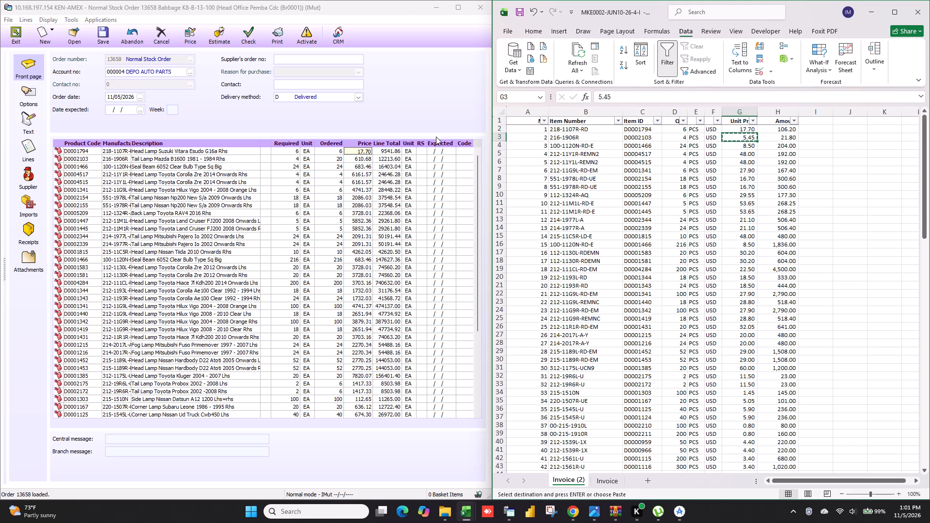
pyautogui.doubleClick(360, 158)
pyautogui.hotkey('ctrl', 'v')
# Copy the 8.50 unit price into the Price of the D0001466 order line with quantity 24.
pyautogui.click(751, 142)
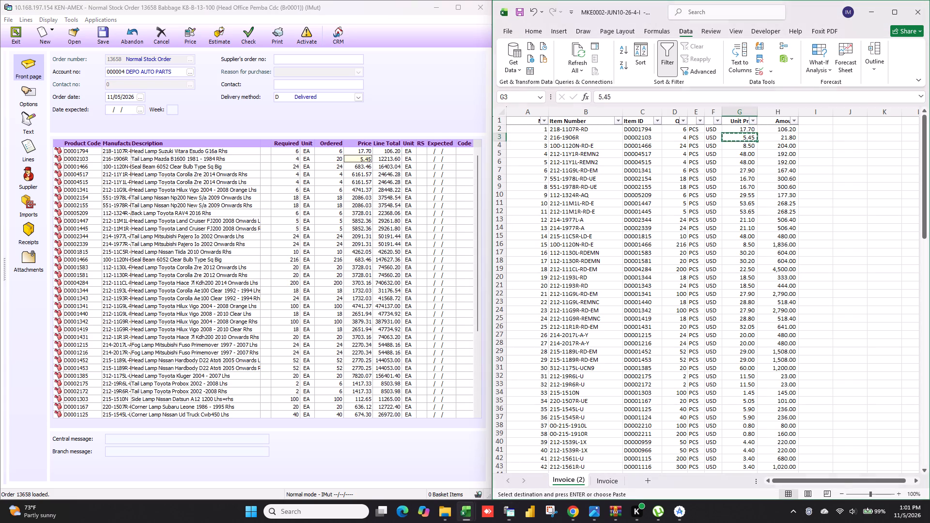
pyautogui.click(742, 146)
pyautogui.hotkey('ctrl', 'c')
pyautogui.doubleClick(363, 164)
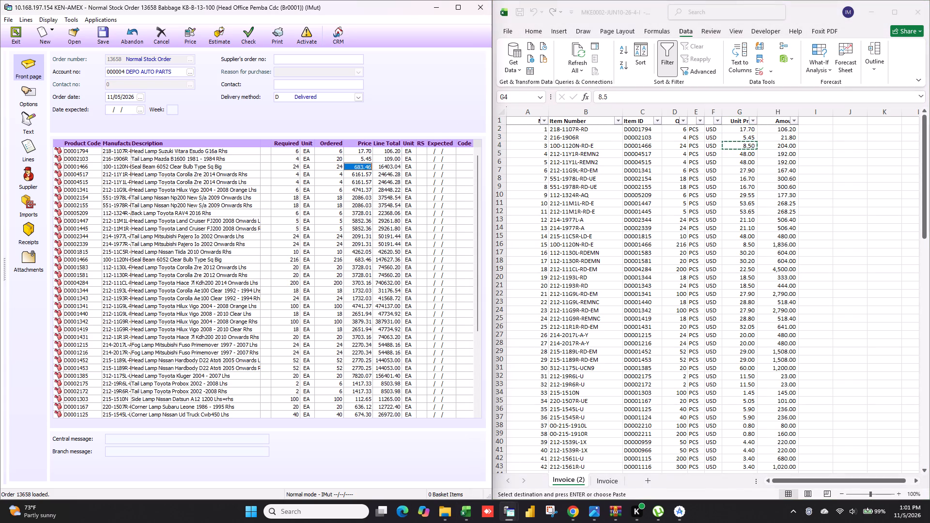
pyautogui.hotkey('ctrl', 'v')
# Copy the 48.00 unit price from the invoice into the Price of order lines D0004517 and D0004515.
pyautogui.click(753, 164)
pyautogui.click(747, 155)
pyautogui.hotkey('ctrl', 'c')
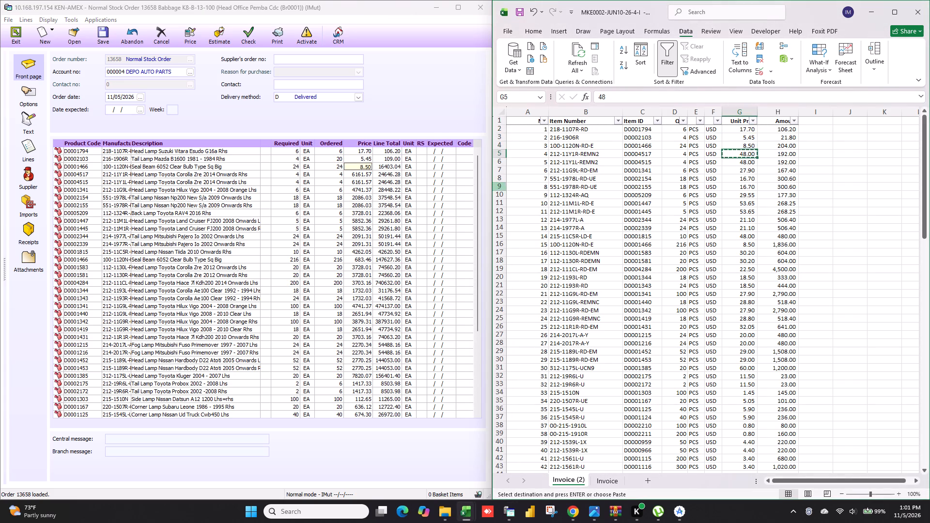
pyautogui.click(367, 176)
pyautogui.hotkey('ctrl', 'v')
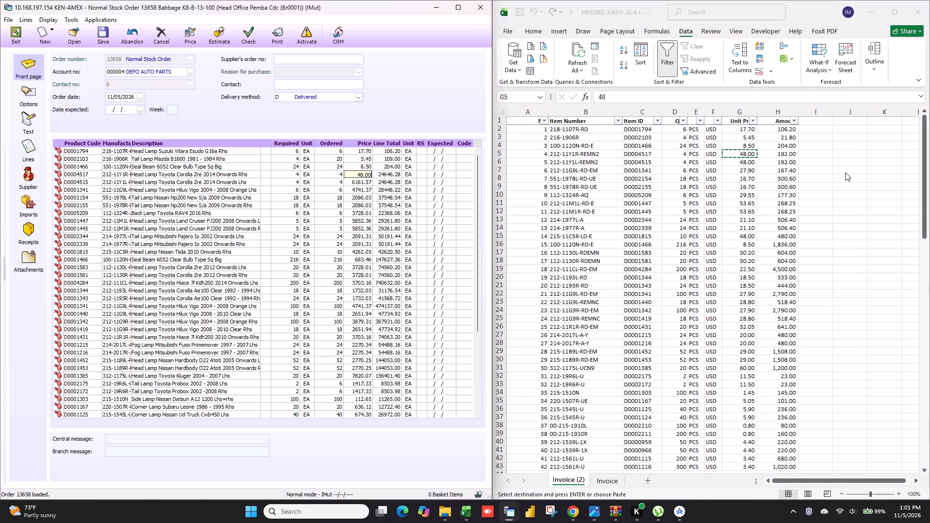
pyautogui.click(357, 183)
pyautogui.hotkey('ctrl', 'v')
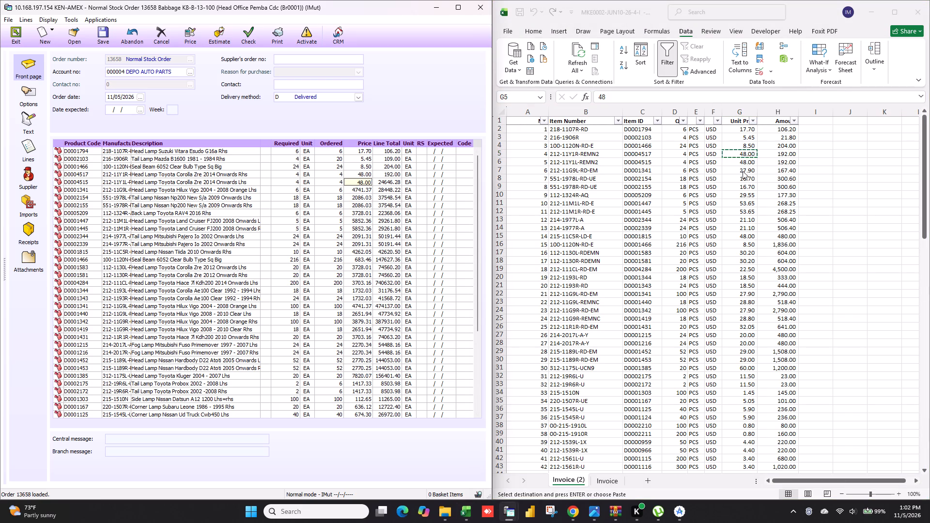
# Copy the 27.90 unit price into the Price of the D0001341 order line with quantity 6.
pyautogui.click(743, 170)
pyautogui.click(736, 167)
pyautogui.hotkey('ctrl', 'c')
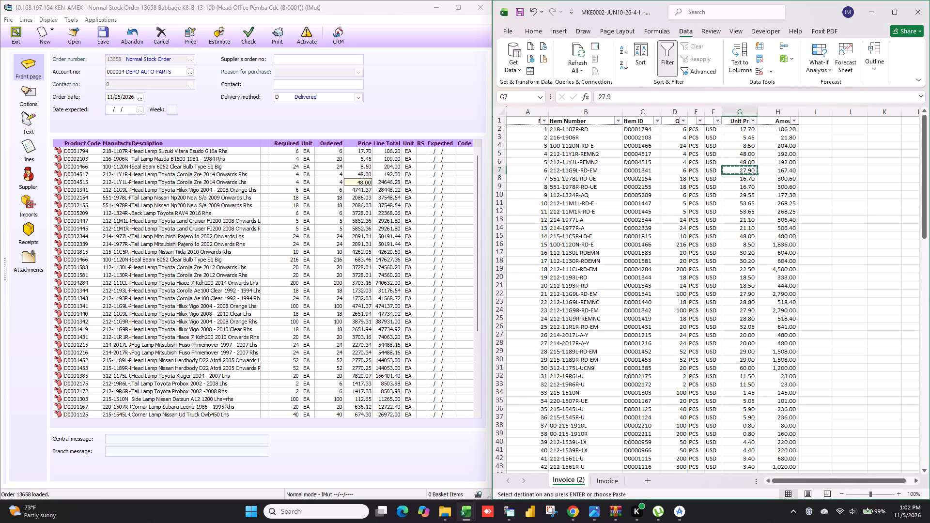
pyautogui.click(359, 192)
pyautogui.hotkey('ctrl', 'v')
# Copy the 16.70 unit price from the invoice into the Price of order lines D0002154 and D0002155.
pyautogui.click(742, 194)
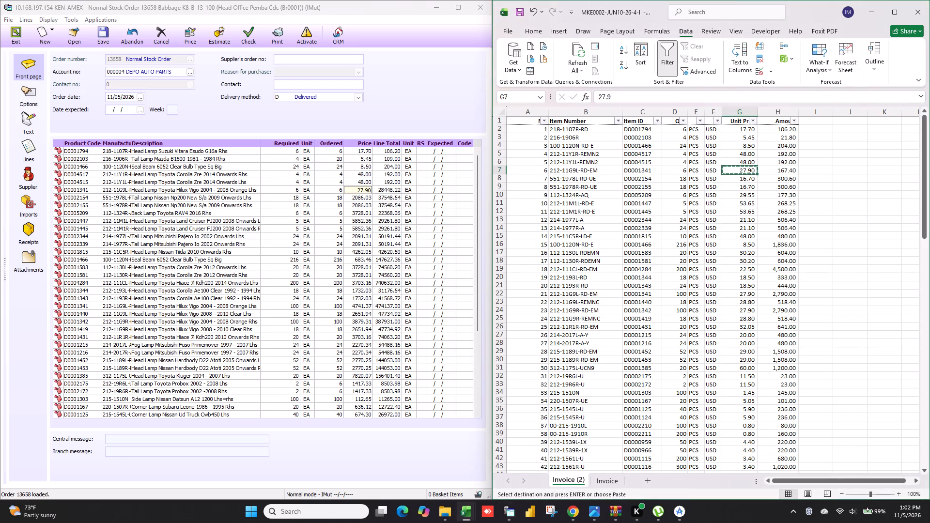
pyautogui.click(742, 175)
pyautogui.click(739, 177)
pyautogui.hotkey('ctrl', 'c')
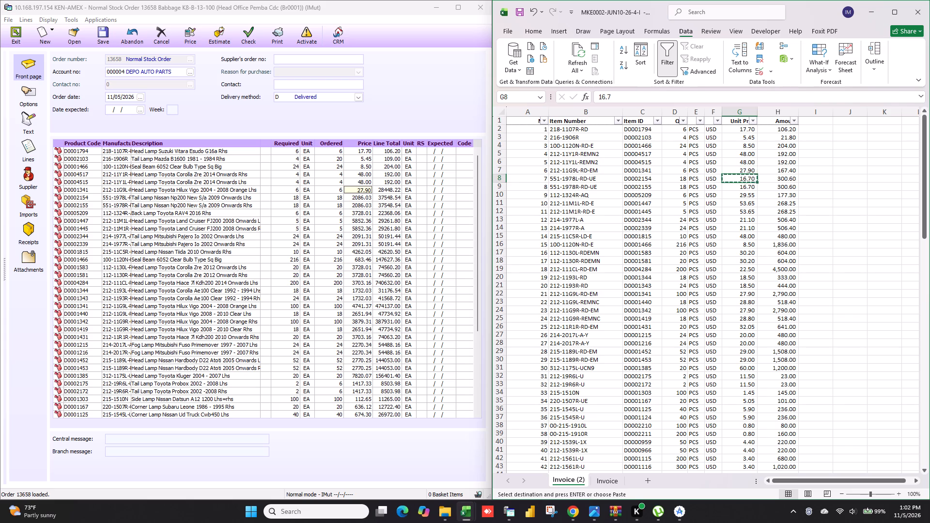
pyautogui.click(360, 198)
pyautogui.hotkey('ctrl', 'v')
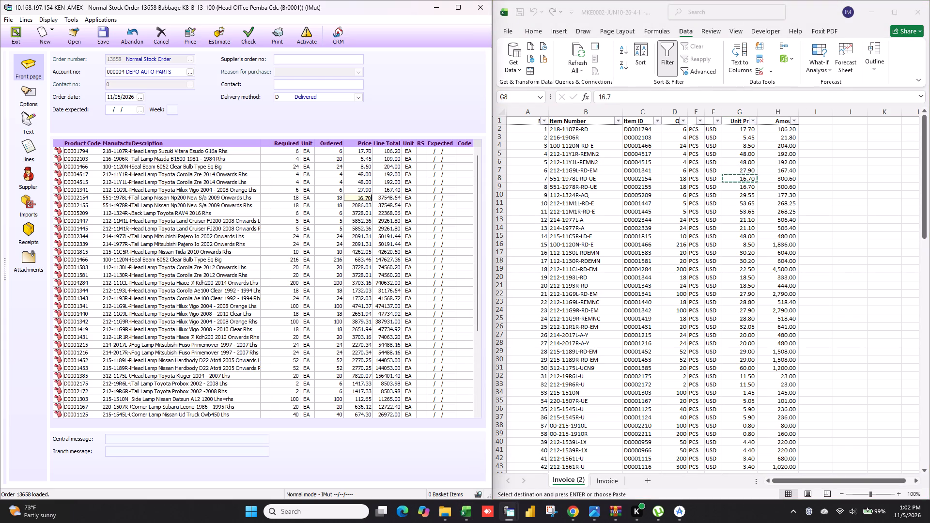
pyautogui.click(363, 207)
pyautogui.hotkey('ctrl', 'v')
# Copy the 29.55 unit price of D0005209 from the invoice into the Price of its order line.
pyautogui.click(757, 207)
pyautogui.click(741, 194)
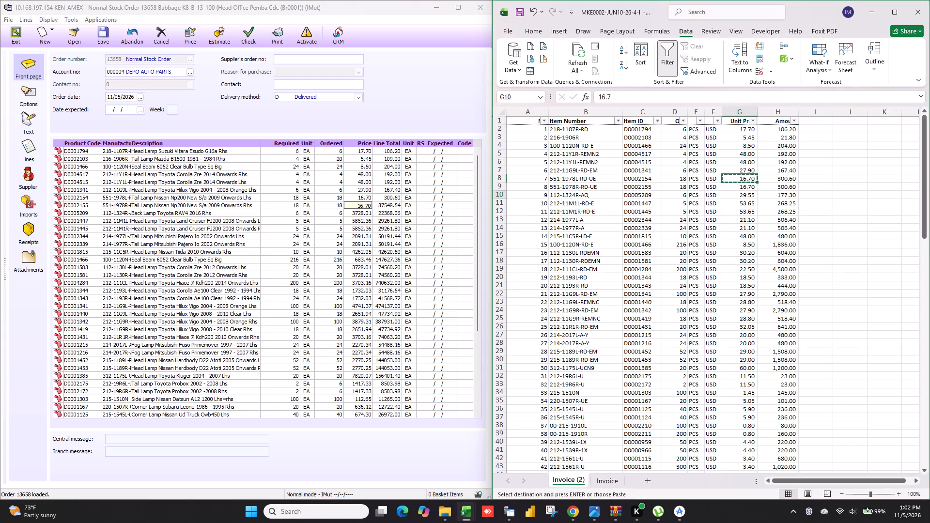
pyautogui.hotkey('ctrl', 'c')
pyautogui.click(353, 211)
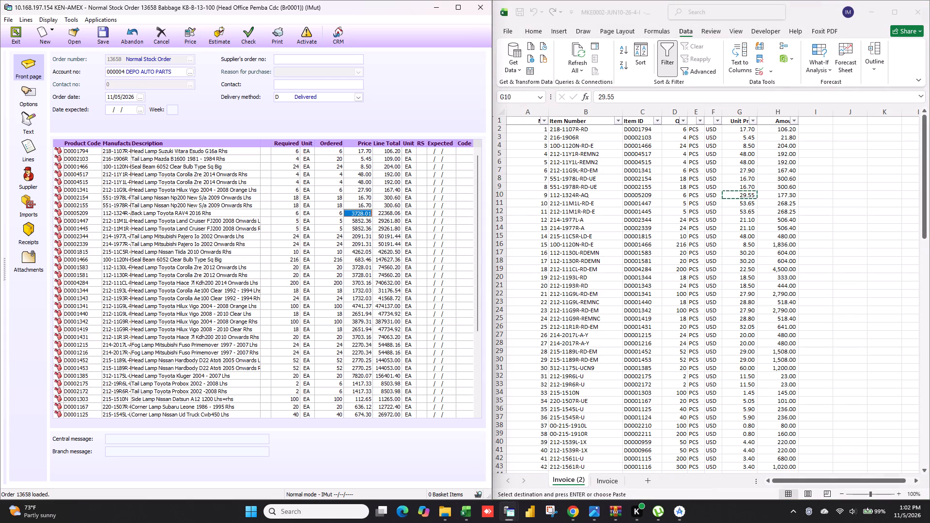
pyautogui.hotkey('ctrl', 'v')
# Copy the 53.65 unit price from the invoice into the Price of order lines D0001447 and D0001445.
pyautogui.click(744, 210)
pyautogui.click(740, 204)
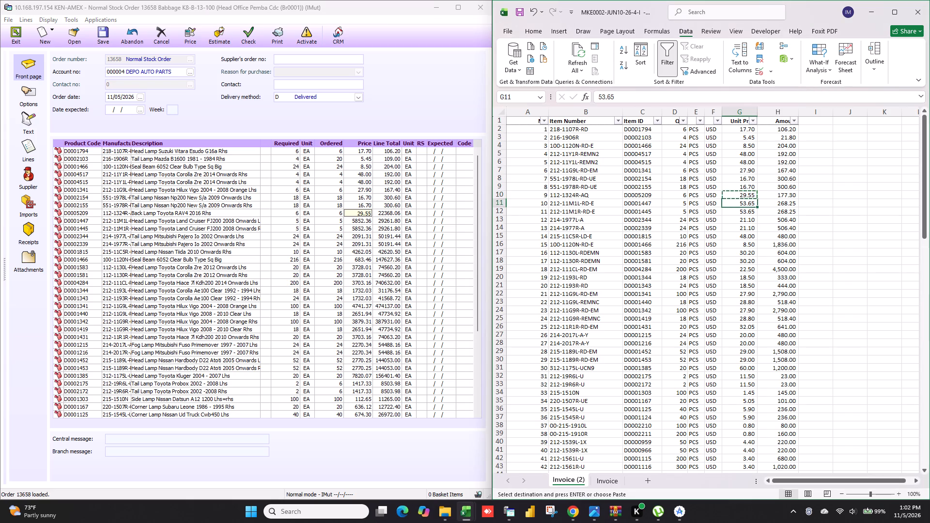
pyautogui.hotkey('ctrl', 'c')
pyautogui.click(363, 216)
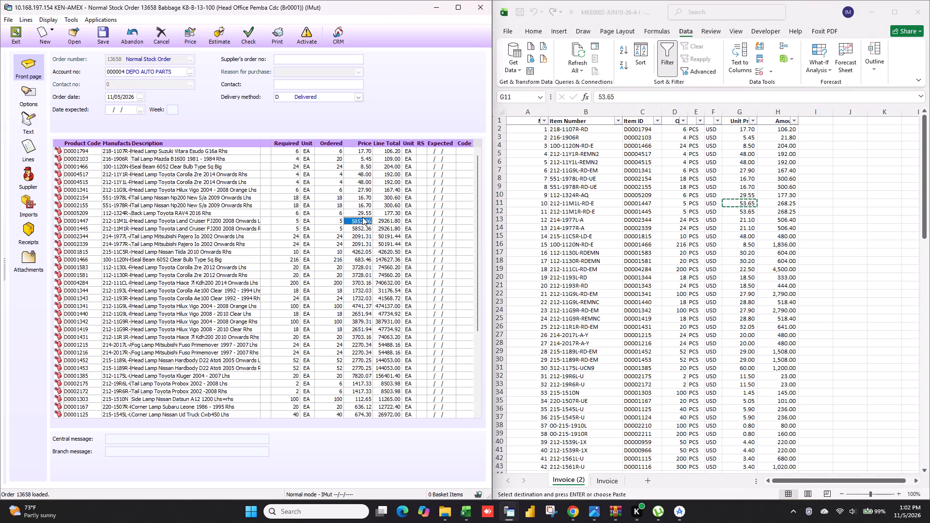
pyautogui.hotkey('ctrl', 'v')
pyautogui.click(361, 228)
pyautogui.hotkey('ctrl', 'v')
# Copy the 21.10 unit price from the invoice into the Price of order lines D0002344 and D0002339.
pyautogui.click(744, 222)
pyautogui.click(733, 221)
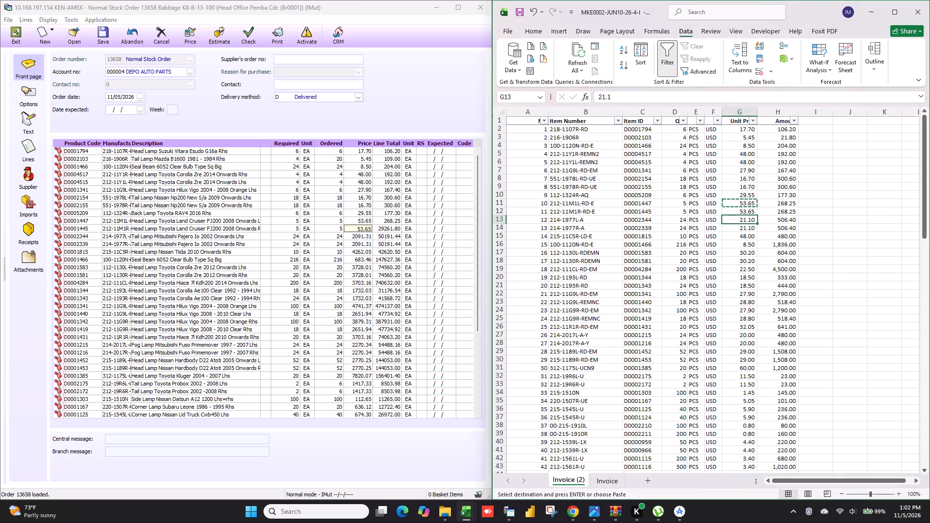
pyautogui.hotkey('ctrl', 'c')
pyautogui.click(362, 236)
pyautogui.hotkey('ctrl', 'v')
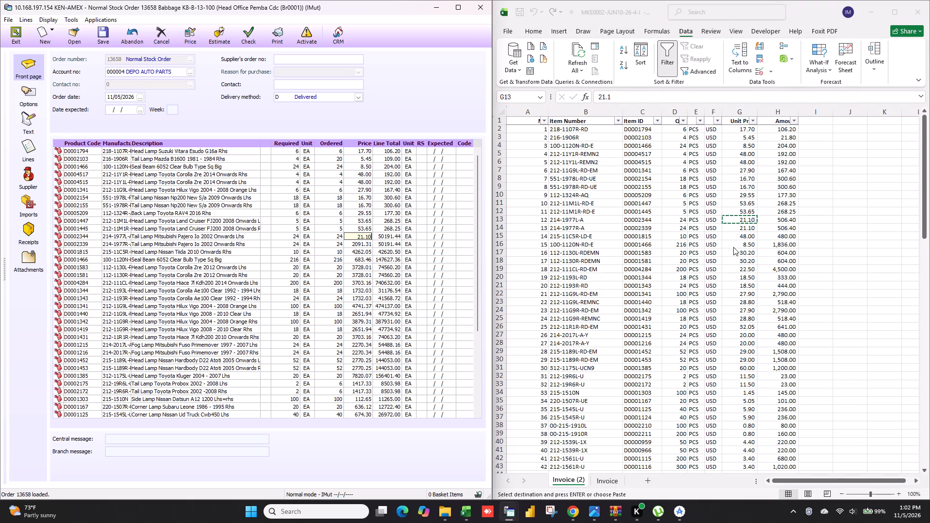
pyautogui.click(358, 246)
pyautogui.hotkey('ctrl', 'v')
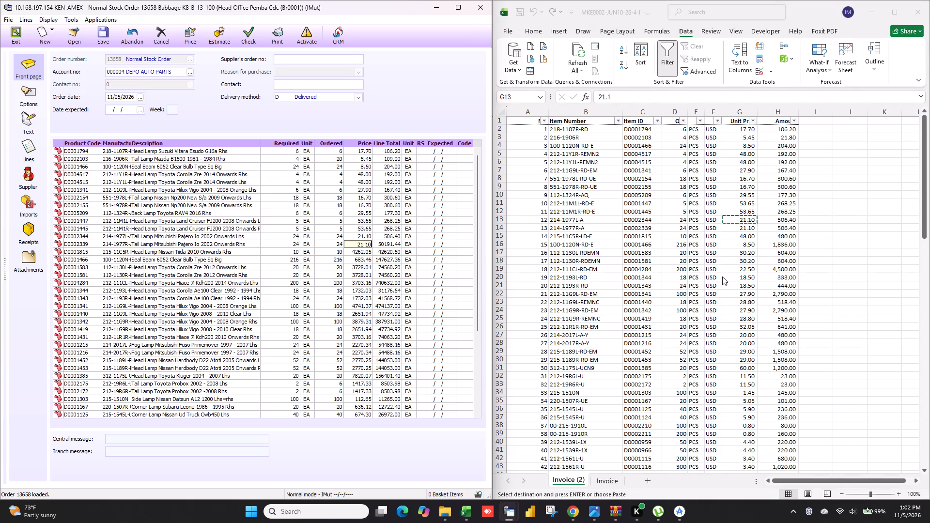
# Copy the 48.00 unit price of D0001815 from the invoice into the Price of its order line.
pyautogui.click(744, 236)
pyautogui.click(736, 237)
pyautogui.hotkey('ctrl', 'c')
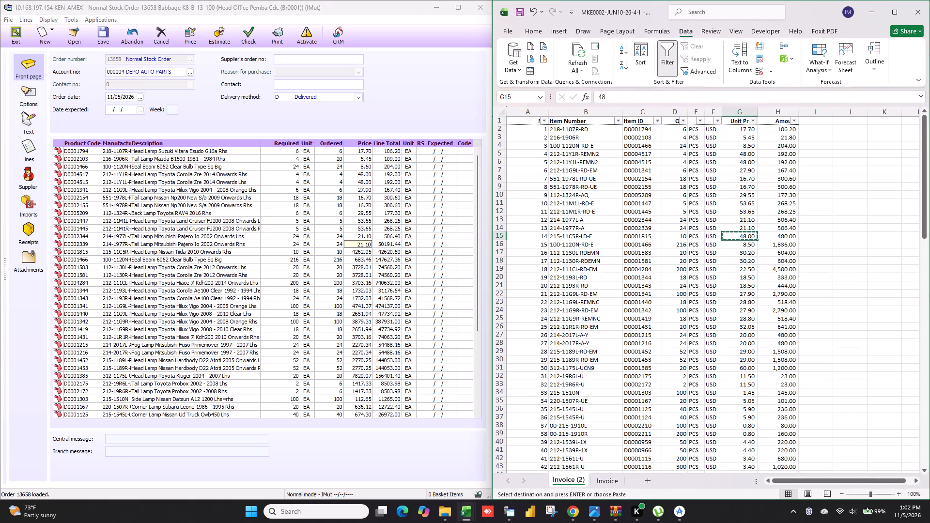
pyautogui.click(366, 249)
pyautogui.hotkey('ctrl', 'v')
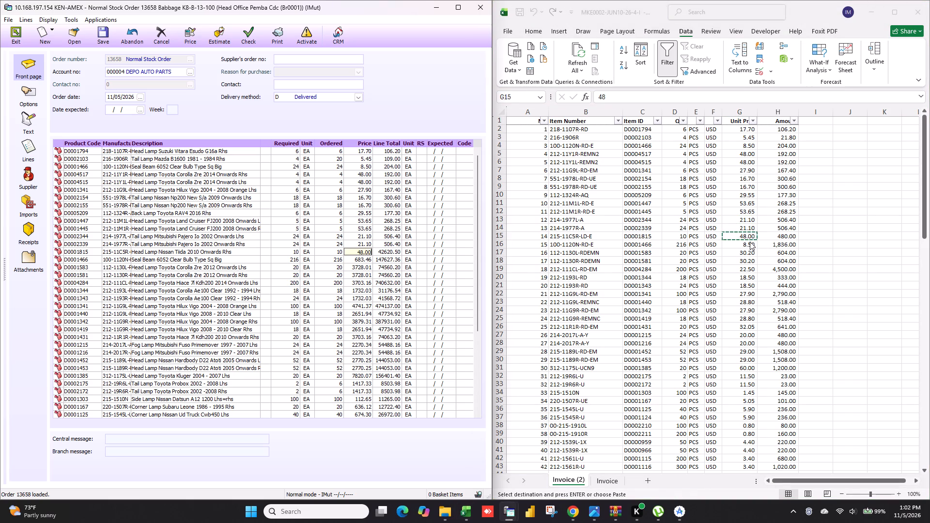
# Copy the 8.50 unit price into the Price of the D0001466 order line with quantity 216.
pyautogui.click(750, 242)
pyautogui.click(742, 242)
pyautogui.hotkey('ctrl', 'c')
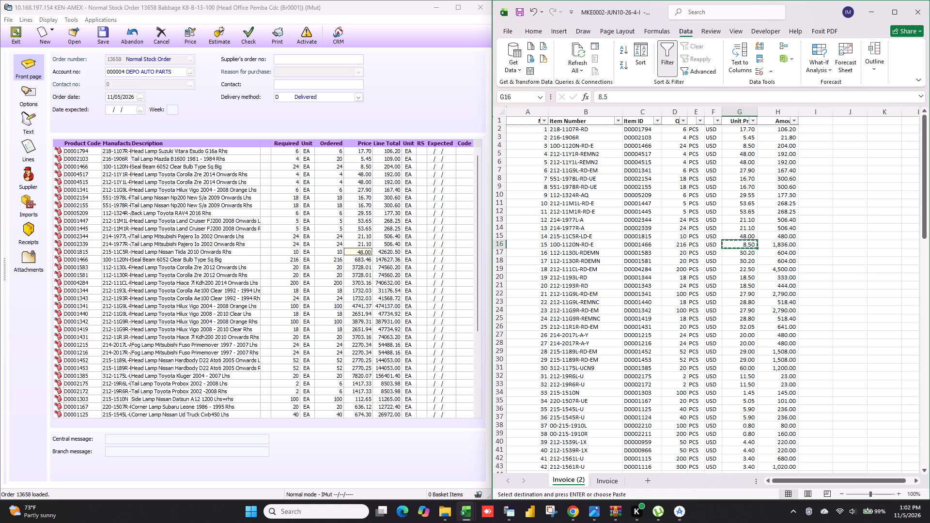
pyautogui.click(353, 260)
pyautogui.hotkey('ctrl', 'v')
# Copy the 30.20 unit price from the invoice into the Price of order lines D0001583 and D0001581.
pyautogui.click(742, 260)
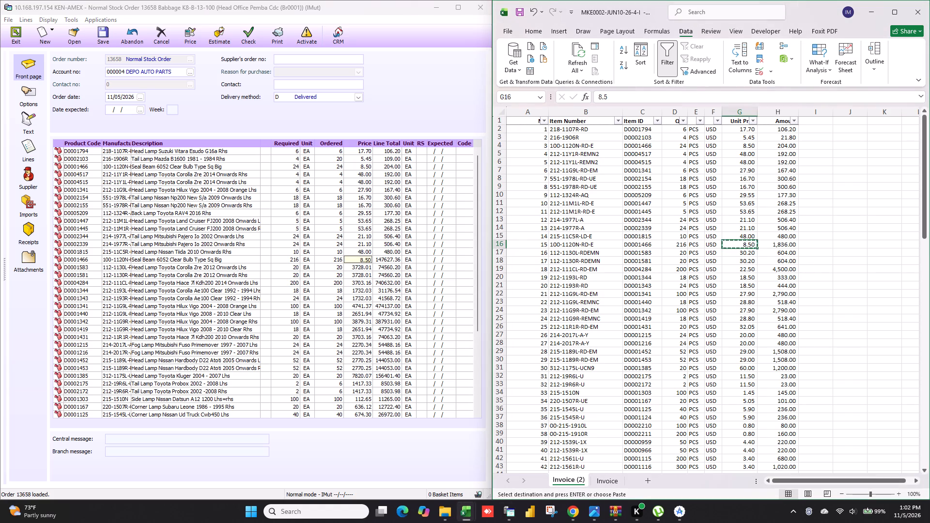
pyautogui.click(740, 253)
pyautogui.hotkey('ctrl', 'c')
pyautogui.click(356, 267)
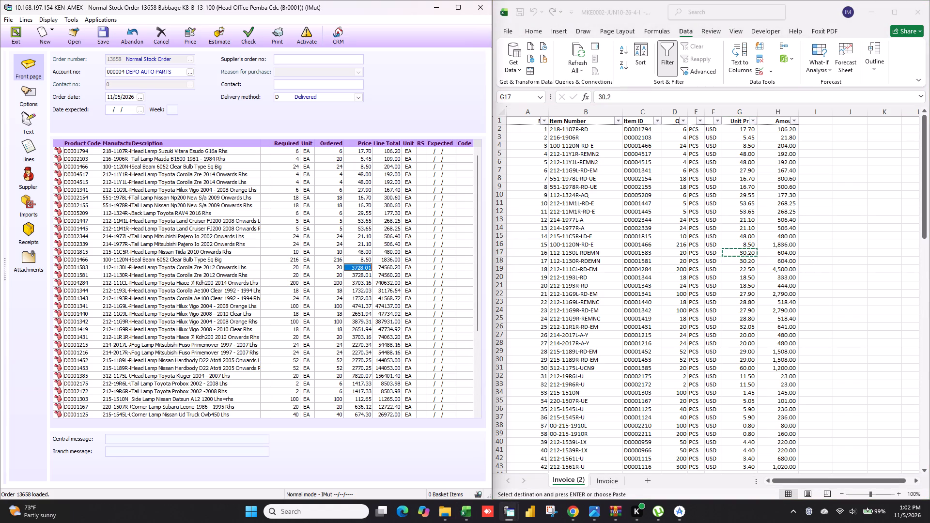
pyautogui.hotkey('ctrl', 'v')
pyautogui.click(357, 270)
pyautogui.hotkey('ctrl', 'v')
pyautogui.click(363, 277)
pyautogui.hotkey('ctrl', 'v')
# Copy the 22.50 unit price of D0004284 from the invoice into the Price of its order line.
pyautogui.click(735, 272)
pyautogui.click(731, 269)
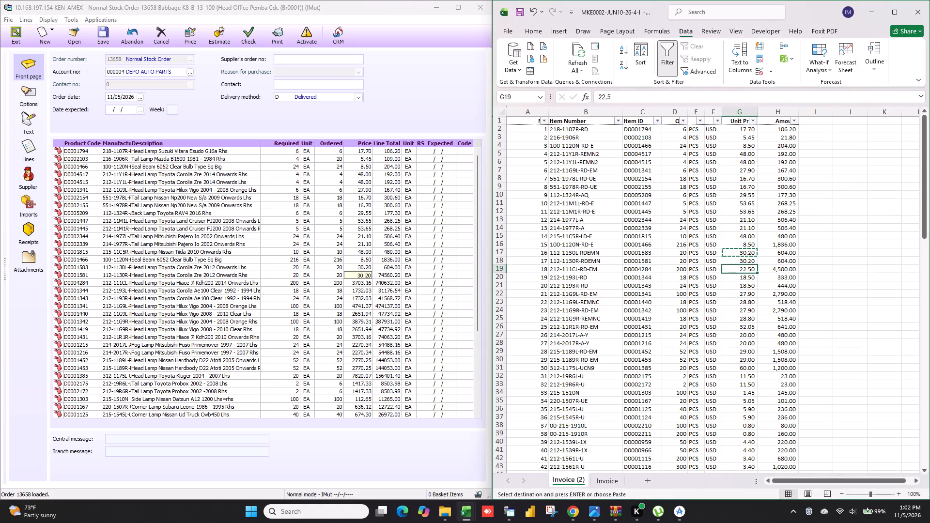
pyautogui.hotkey('ctrl', 'c')
pyautogui.click(353, 282)
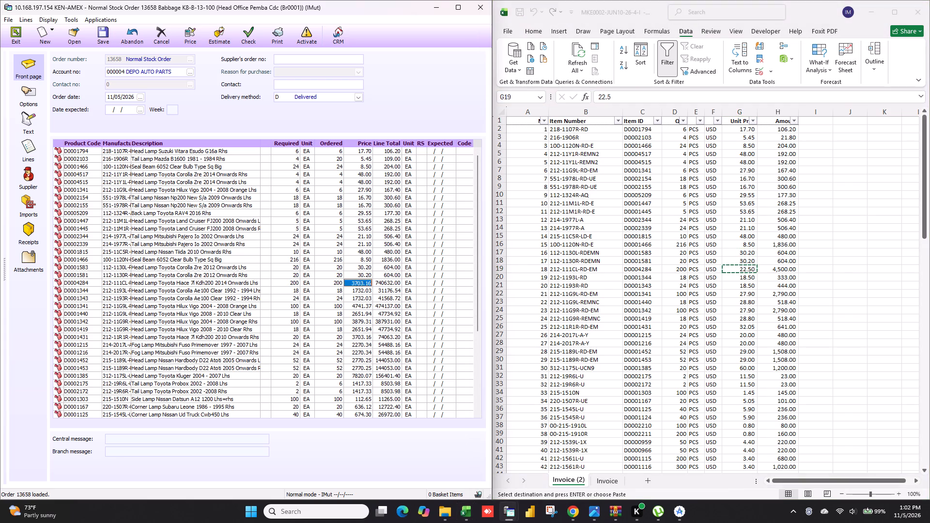
pyautogui.hotkey('ctrl', 'v')
# Copy the 18.50 unit price from the invoice into the Price of order lines D0001344 and D0001343.
pyautogui.click(743, 288)
pyautogui.click(730, 279)
pyautogui.hotkey('ctrl', 'c')
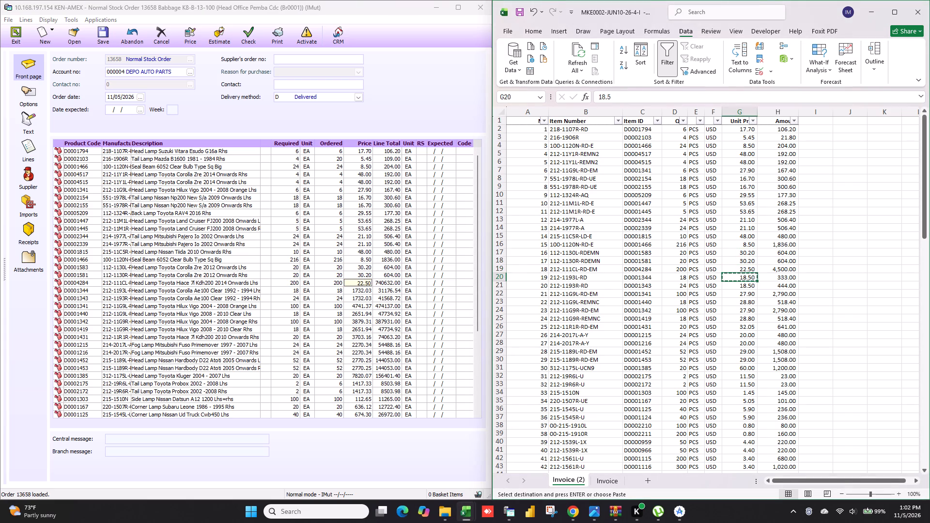
pyautogui.click(364, 291)
pyautogui.hotkey('ctrl', 'v')
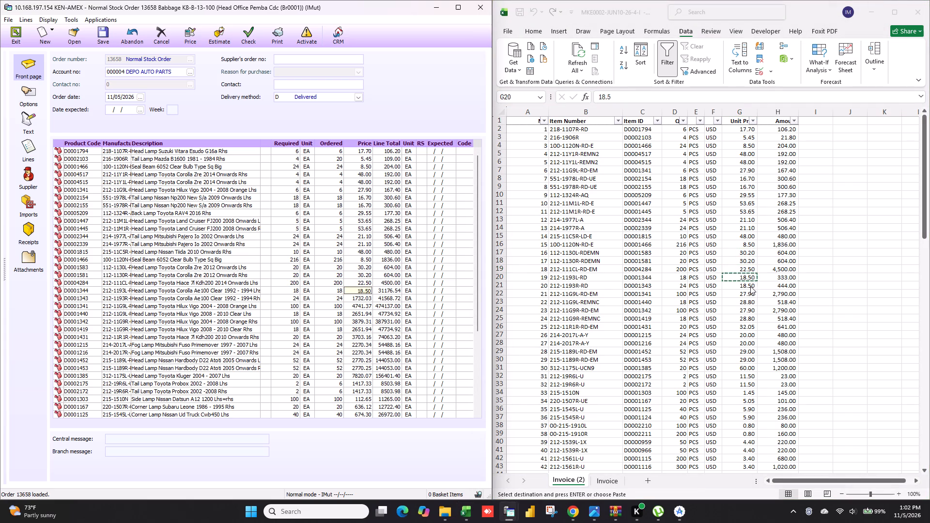
pyautogui.click(356, 300)
pyautogui.hotkey('ctrl', 'v')
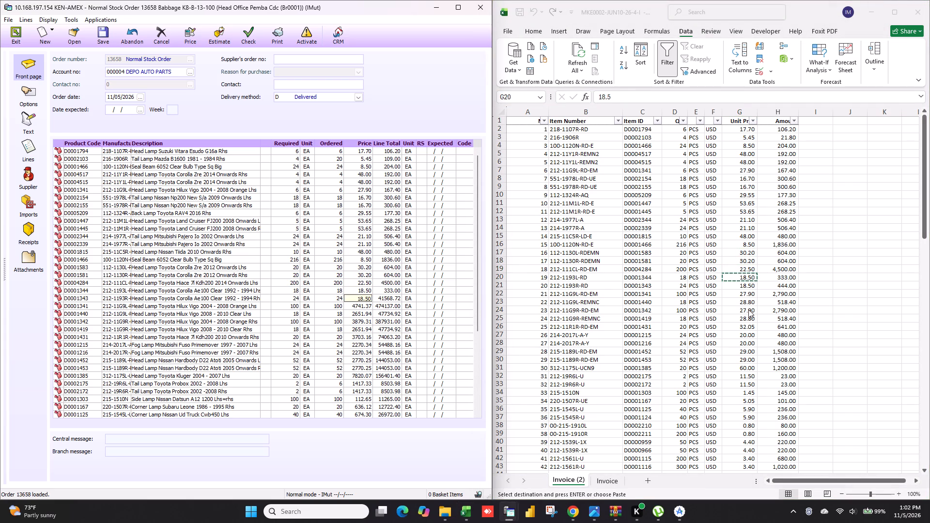
# Copy the 27.90 unit price into the Price of the D0001341 order line with quantity 100.
pyautogui.click(748, 309)
pyautogui.click(746, 298)
pyautogui.click(742, 292)
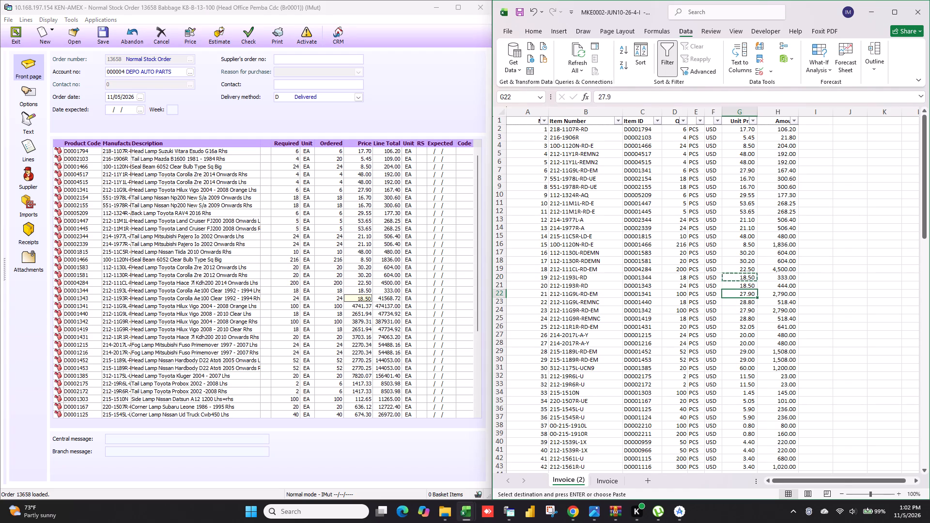
pyautogui.hotkey('ctrl', 'c')
pyautogui.click(365, 307)
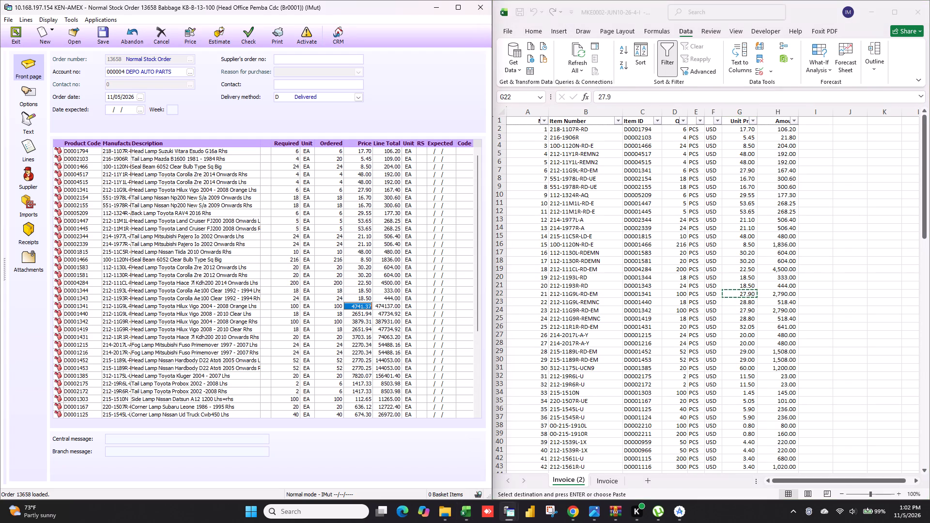
pyautogui.hotkey('ctrl', 'v')
# Copy the 28.80 unit price of D0001440 from the invoice into the Price of its order line.
pyautogui.click(746, 316)
pyautogui.click(740, 302)
pyautogui.hotkey('ctrl', 'c')
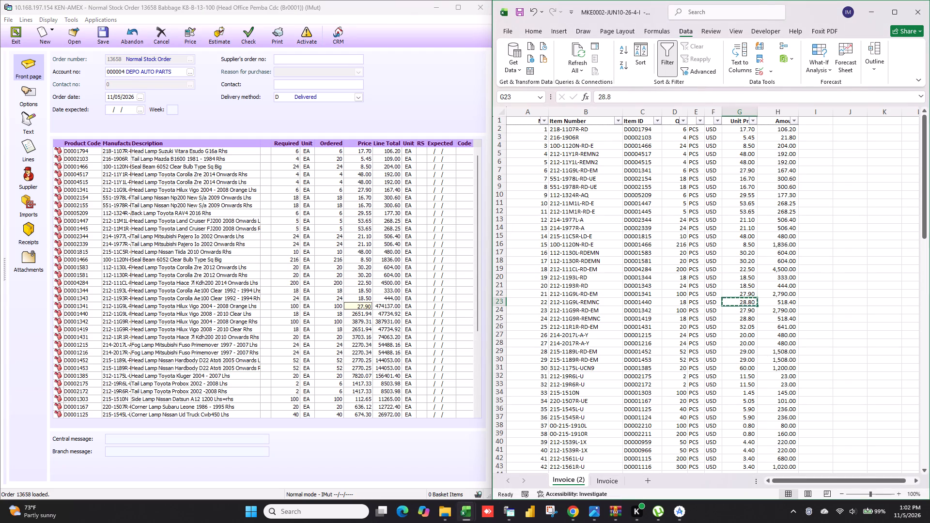
pyautogui.click(356, 314)
pyautogui.hotkey('ctrl', 'v')
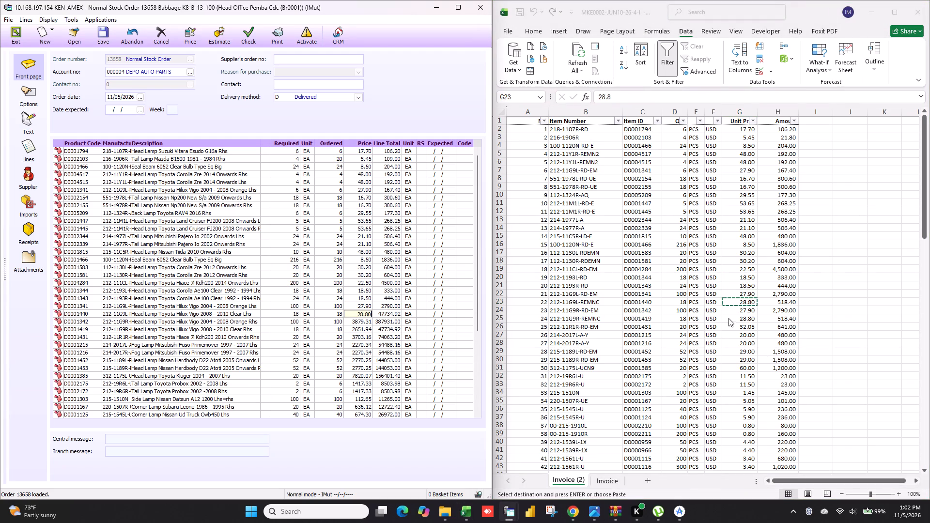
# Copy the 27.90 unit price of D0001342 from the invoice into the Price of its order line.
pyautogui.click(734, 317)
pyautogui.click(726, 310)
pyautogui.hotkey('ctrl', 'c')
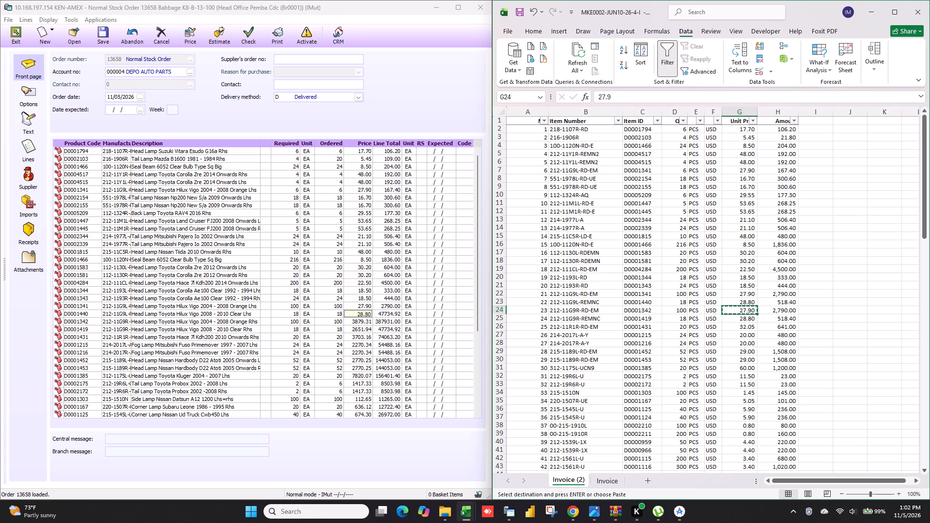
pyautogui.click(350, 323)
pyautogui.hotkey('ctrl', 'v')
# Copy the 28.80 unit price of D0001419 from the invoice into the Price of its order line.
pyautogui.click(736, 331)
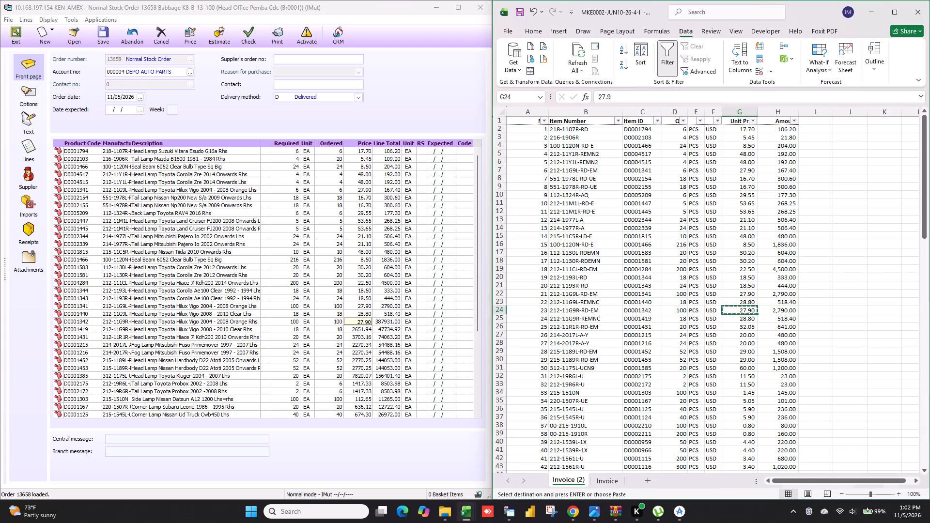
pyautogui.click(732, 321)
pyautogui.hotkey('ctrl', 'c')
pyautogui.click(357, 324)
pyautogui.click(356, 330)
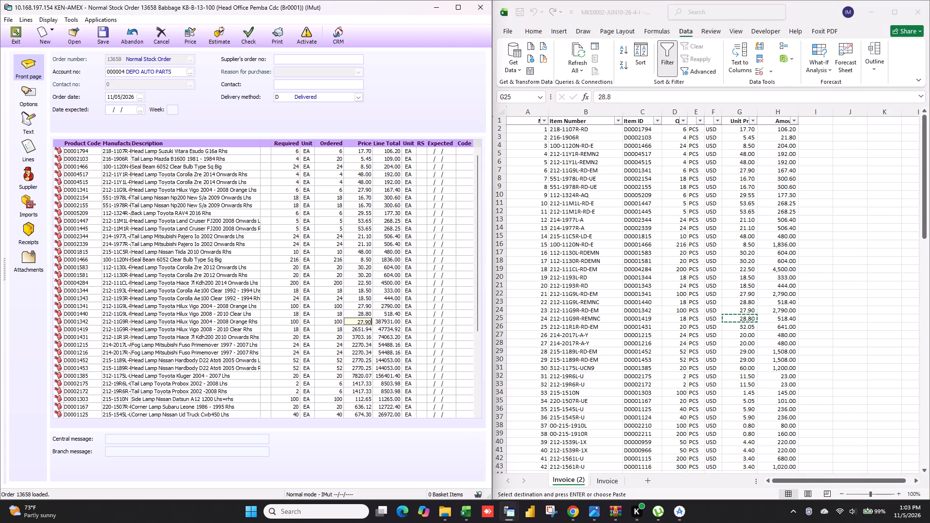
pyautogui.hotkey('ctrl', 'v')
# Copy the 32.05 unit price of D0001431 from the invoice into the Price of its order line.
pyautogui.click(749, 362)
pyautogui.click(738, 326)
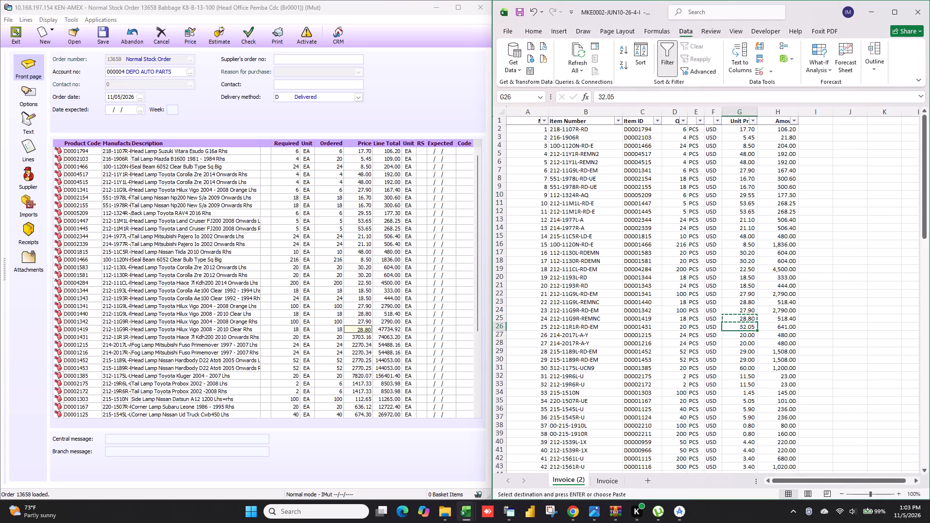
pyautogui.hotkey('ctrl', 'c')
pyautogui.click(357, 338)
pyautogui.hotkey('ctrl', 'v')
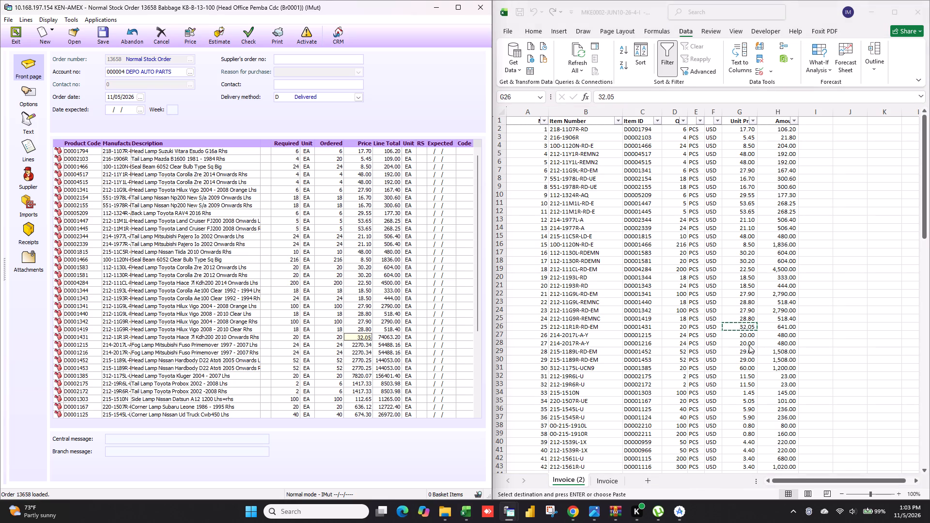
# Copy the 20.00 unit price from the invoice into the Price of order lines D0001215 and D0001216.
pyautogui.click(751, 346)
pyautogui.click(743, 337)
pyautogui.hotkey('ctrl', 'c')
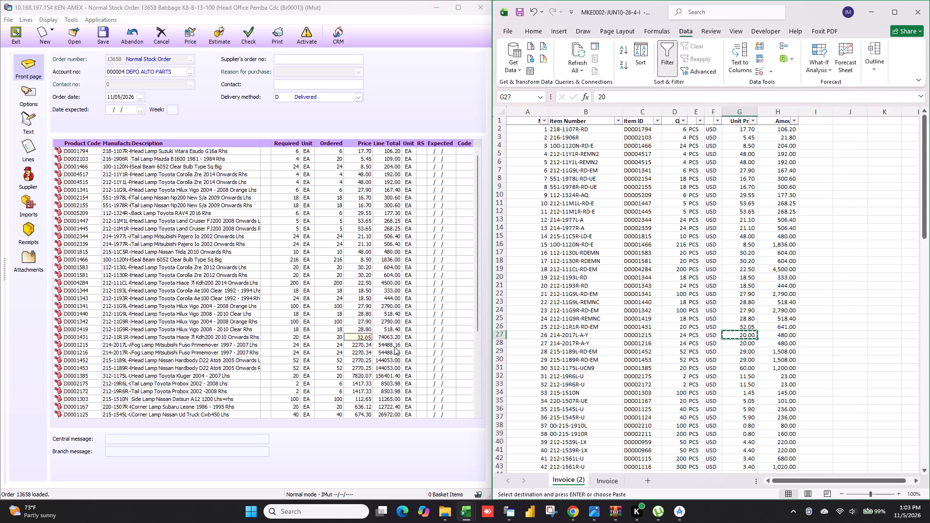
pyautogui.click(351, 342)
pyautogui.hotkey('ctrl', 'v')
pyautogui.click(361, 352)
pyautogui.hotkey('ctrl', 'v')
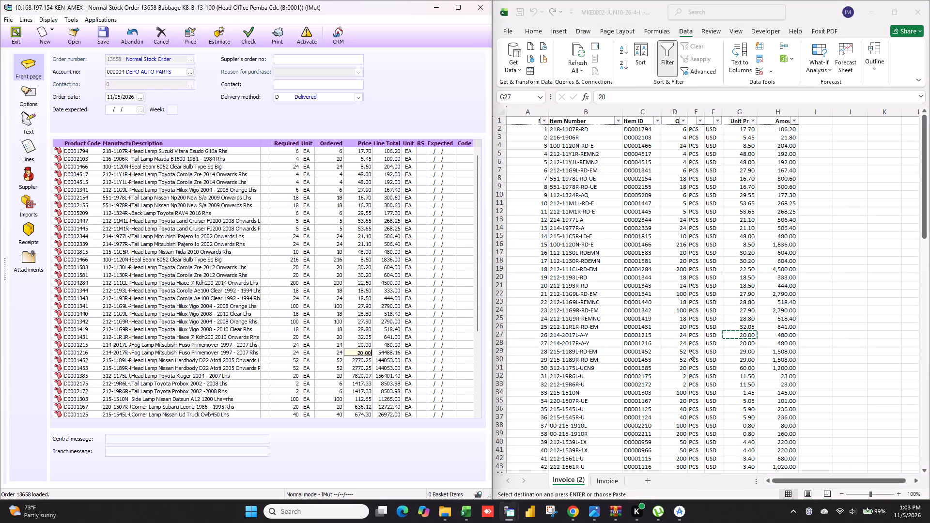
# Copy the 29.00 unit price from the invoice into the Price of order lines D0001452 and D0001453.
pyautogui.click(740, 350)
pyautogui.click(732, 352)
pyautogui.hotkey('ctrl', 'c')
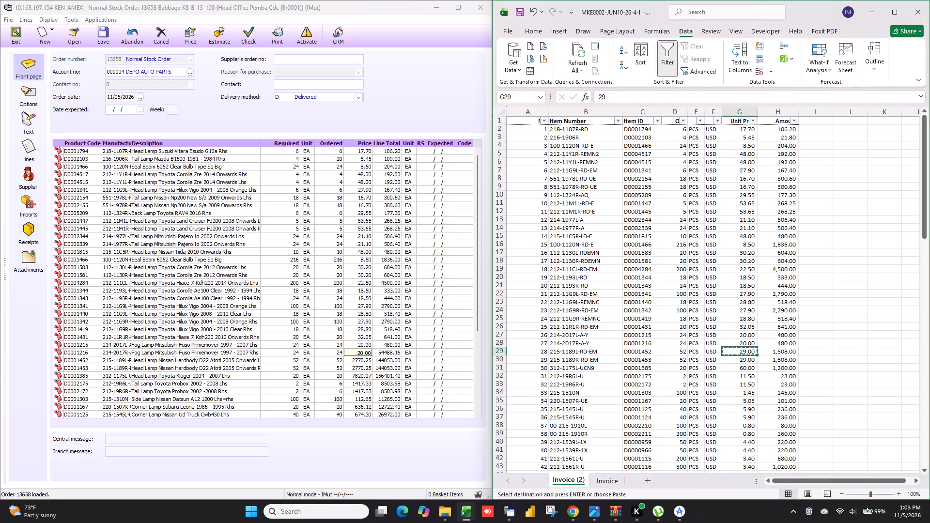
pyautogui.click(352, 360)
pyautogui.hotkey('ctrl', 'v')
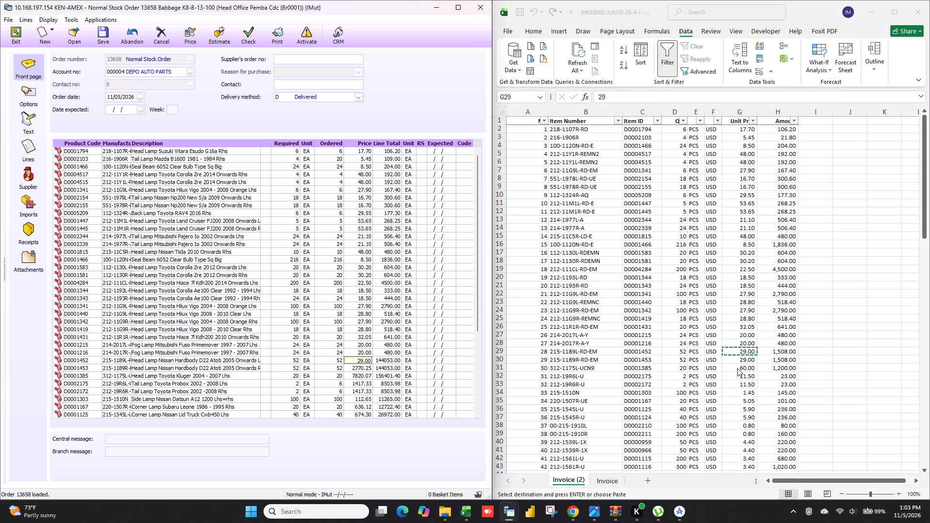
pyautogui.click(361, 369)
pyautogui.hotkey('ctrl', 'v')
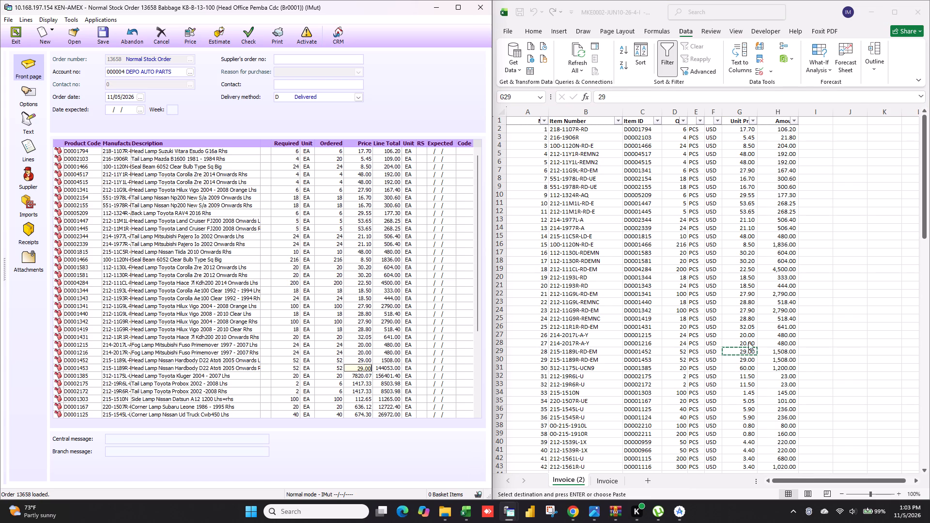
# Copy the 60.00 unit price of D0001385 from the invoice into the Price of its order line.
pyautogui.click(751, 365)
pyautogui.click(735, 368)
pyautogui.hotkey('ctrl', 'c')
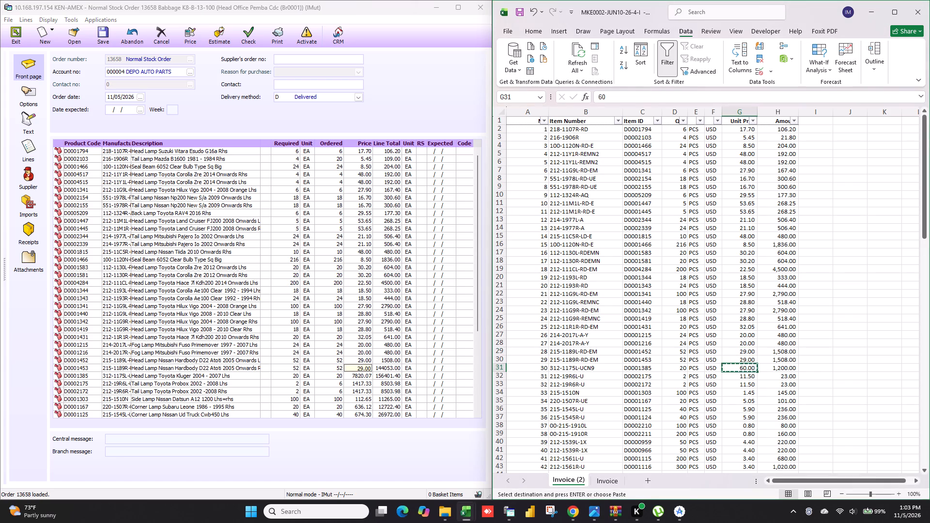
pyautogui.click(357, 378)
pyautogui.hotkey('ctrl', 'v')
# Copy the 11.50 unit price from the invoice into the Price of order lines D0002175 and D0002172.
pyautogui.click(746, 397)
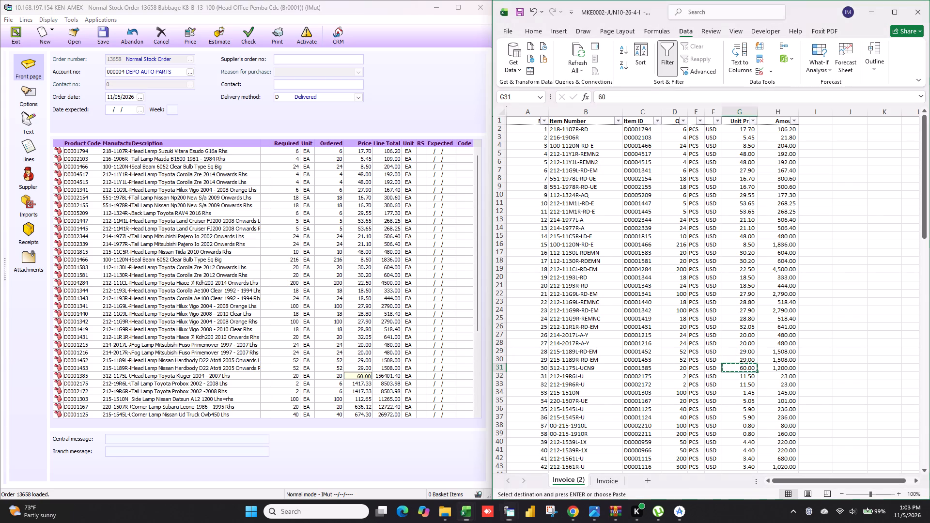
pyautogui.click(744, 376)
pyautogui.hotkey('ctrl', 'c')
pyautogui.click(355, 385)
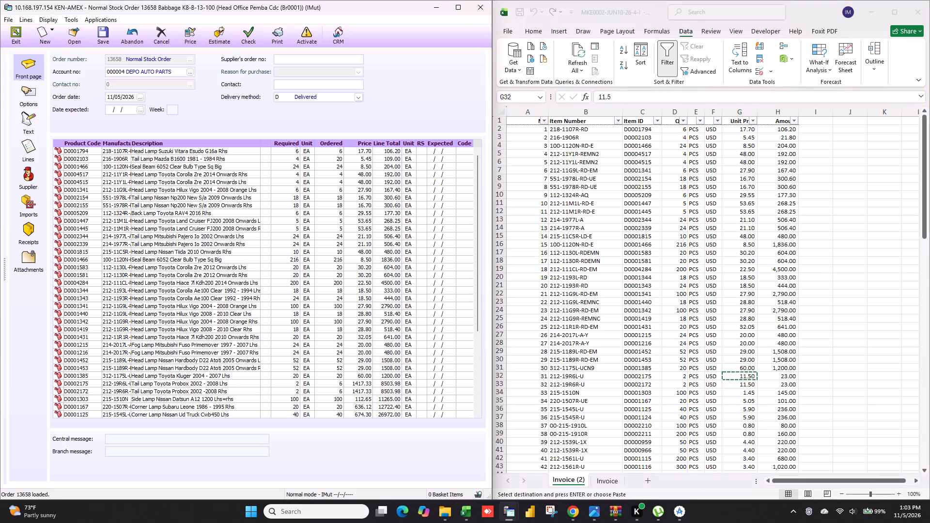
pyautogui.hotkey('ctrl', 'v')
pyautogui.click(355, 391)
pyautogui.hotkey('ctrl', 'v')
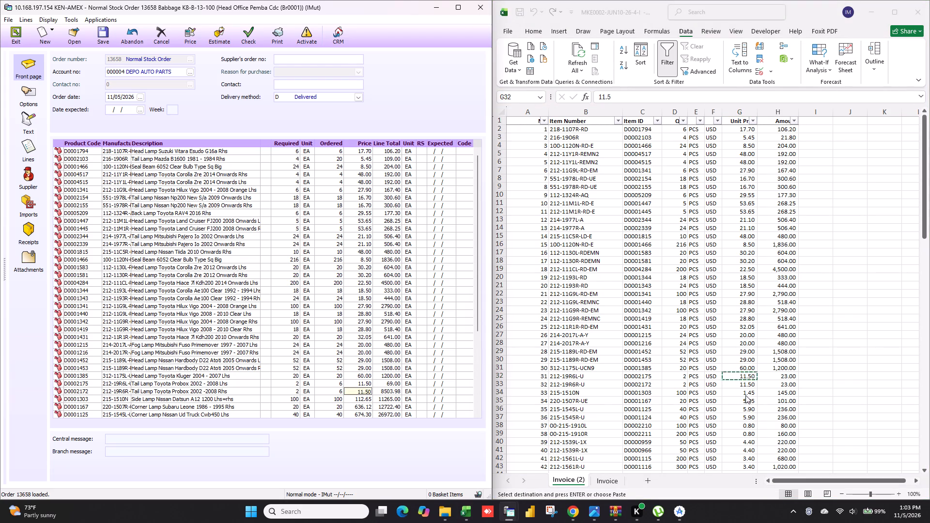
# Copy the 1.45 unit price of D0001303 from the invoice into the Price of its order line.
pyautogui.click(758, 395)
pyautogui.click(735, 391)
pyautogui.hotkey('ctrl', 'c')
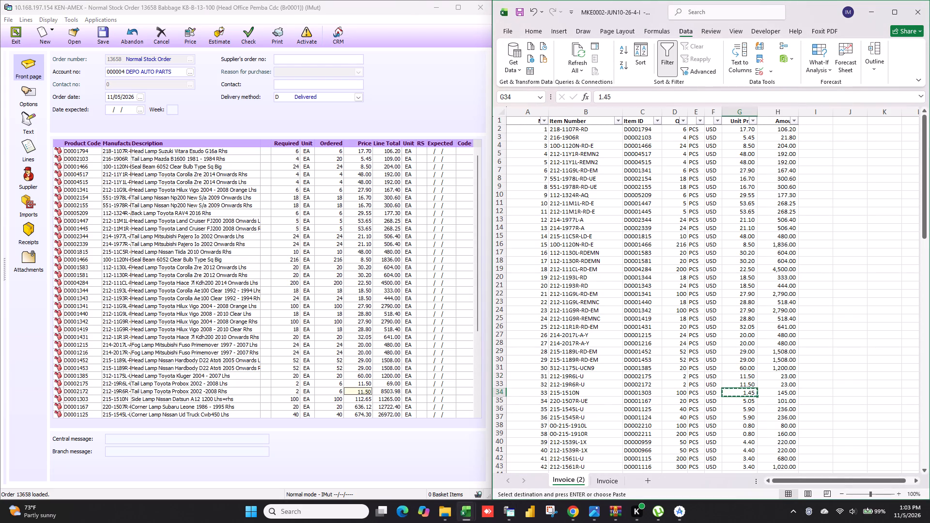
pyautogui.click(359, 399)
pyautogui.hotkey('ctrl', 'v')
# Copy the 5.05 unit price of D0001167 from the invoice into the Price of its order line.
pyautogui.click(738, 406)
pyautogui.click(735, 401)
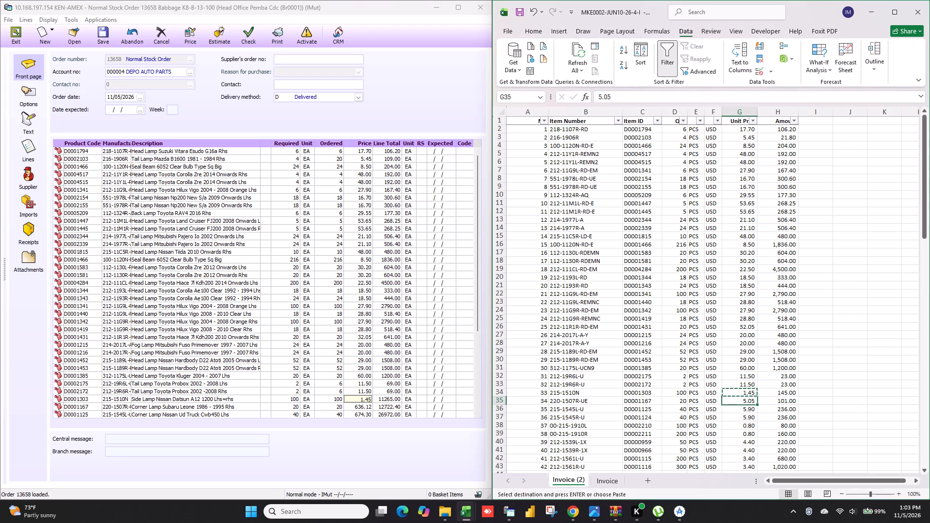
pyautogui.hotkey('ctrl', 'c')
pyautogui.click(365, 406)
pyautogui.hotkey('ctrl', 'v')
# Copy the 5.90 unit price from the invoice into the Price of order lines D0001125 and D0001124.
pyautogui.scroll(-3, 360, 396)
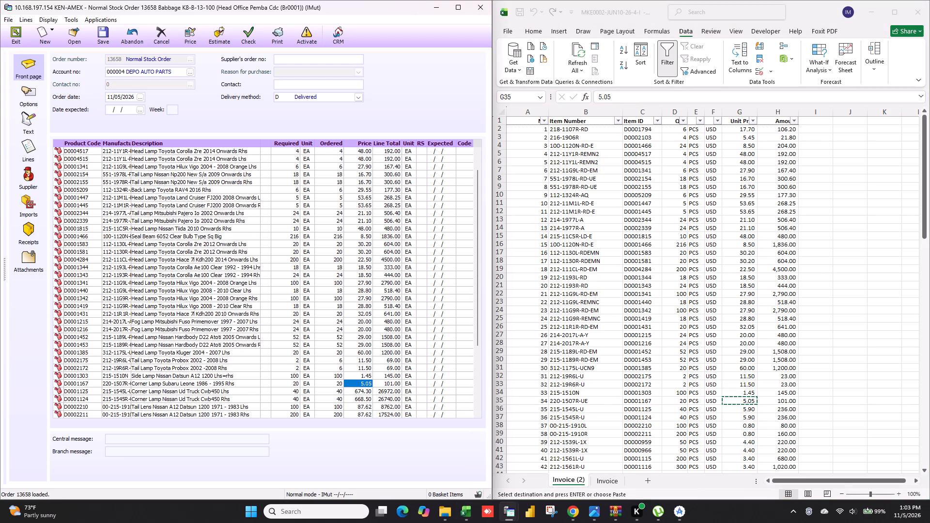
pyautogui.scroll(-2, 360, 396)
pyautogui.click(736, 414)
pyautogui.click(732, 410)
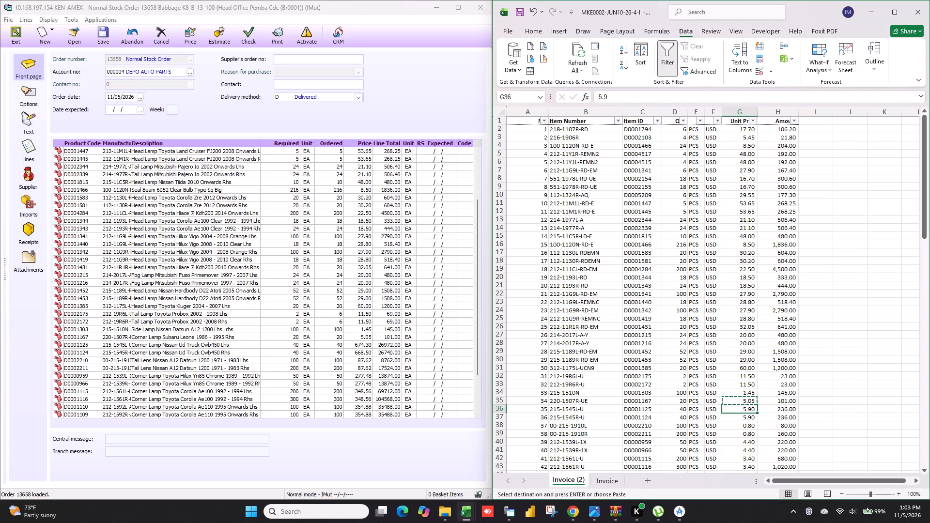
pyautogui.hotkey('ctrl', 'c')
pyautogui.click(365, 346)
pyautogui.hotkey('ctrl', 'v')
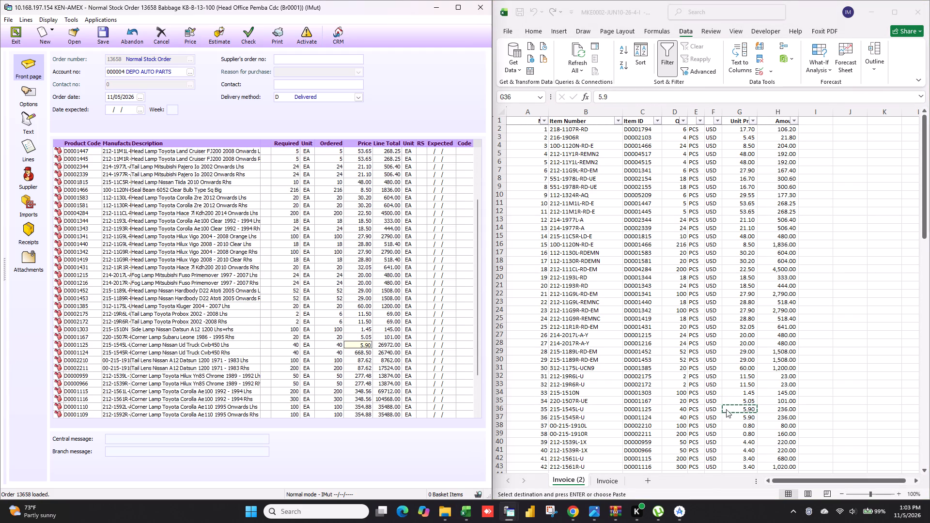
pyautogui.click(366, 354)
pyautogui.hotkey('ctrl', 'v')
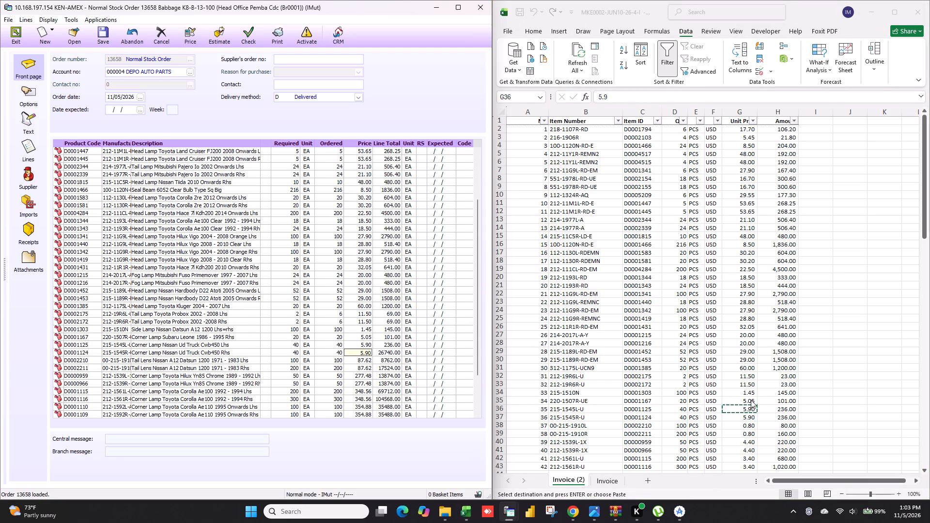
# Copy the 0.80 unit prices of D0002210 and D0002211 from the invoice into the Price of their order lines.
pyautogui.click(748, 419)
pyautogui.click(737, 425)
pyautogui.hotkey('ctrl', 'c')
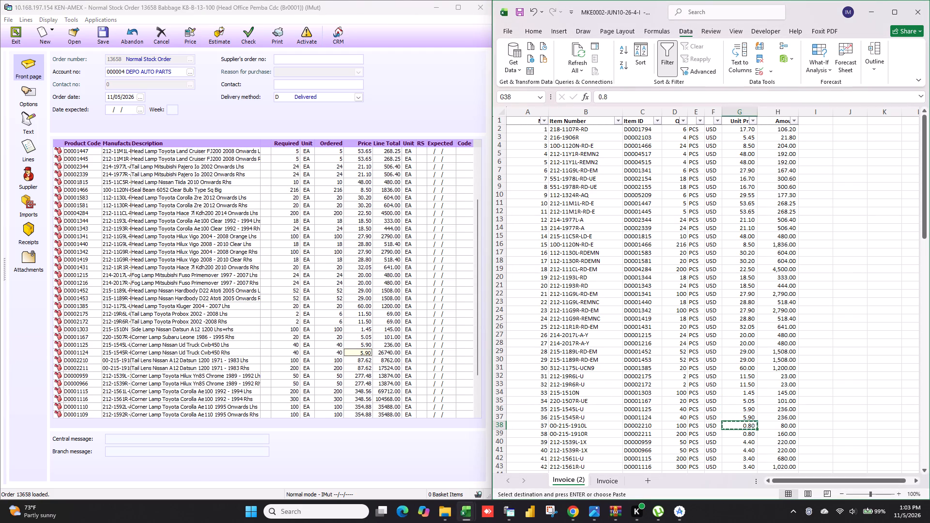
pyautogui.click(359, 357)
pyautogui.hotkey('ctrl', 'v')
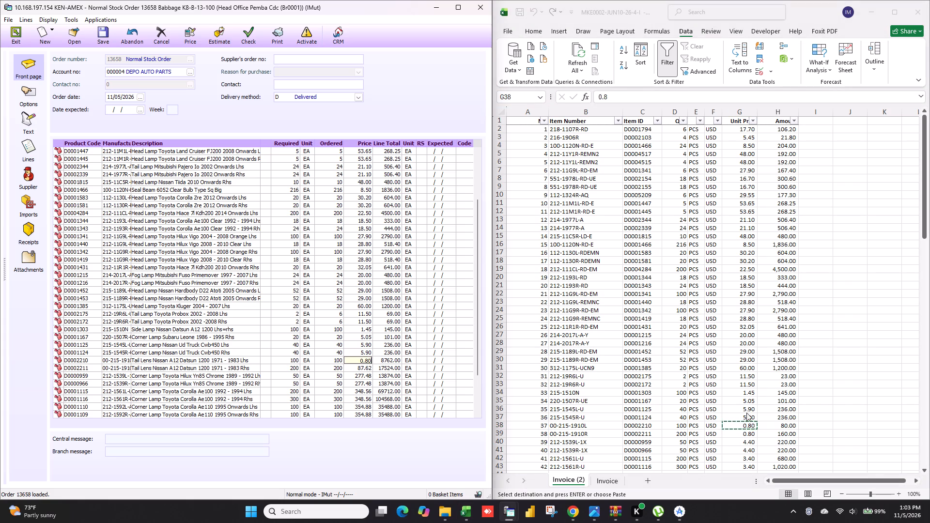
pyautogui.click(735, 431)
pyautogui.click(730, 434)
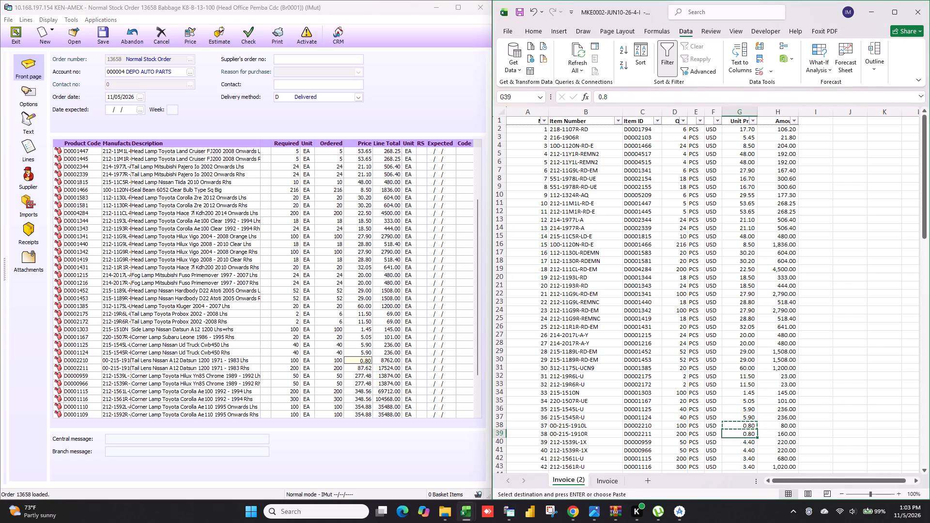
pyautogui.hotkey('ctrl', 'c')
pyautogui.click(357, 369)
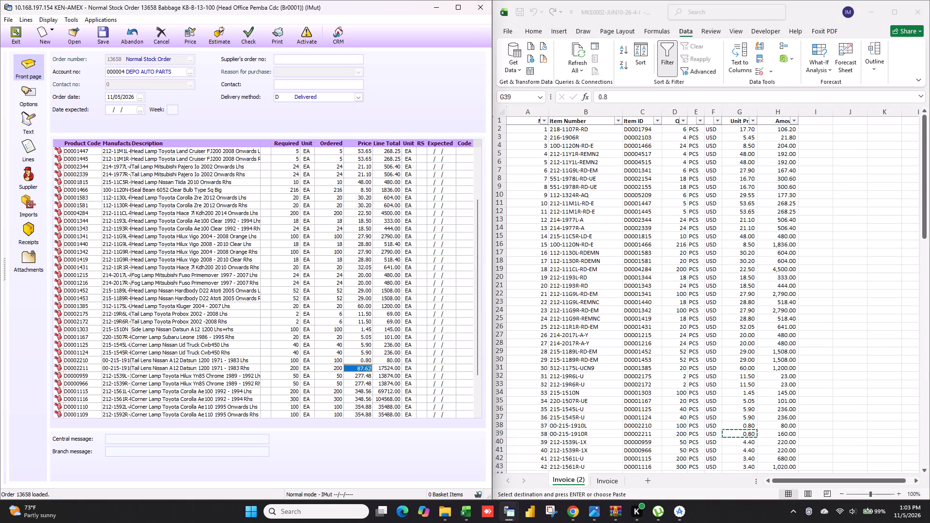
pyautogui.hotkey('ctrl', 'v')
# Copy the 4.40 unit price from the invoice into the Price of order lines D0000959 and D0000966.
pyautogui.click(731, 445)
pyautogui.click(727, 442)
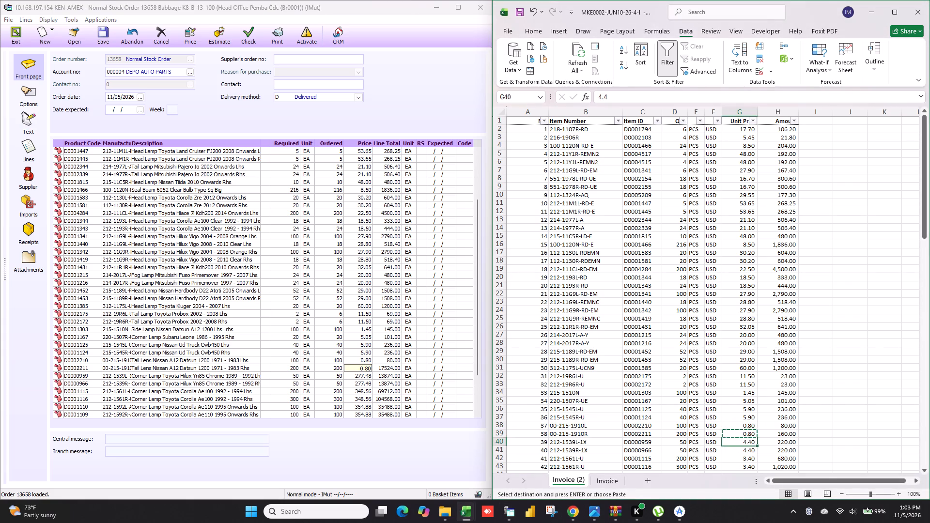
pyautogui.hotkey('ctrl', 'c')
pyautogui.click(351, 372)
pyautogui.hotkey('ctrl', 'v')
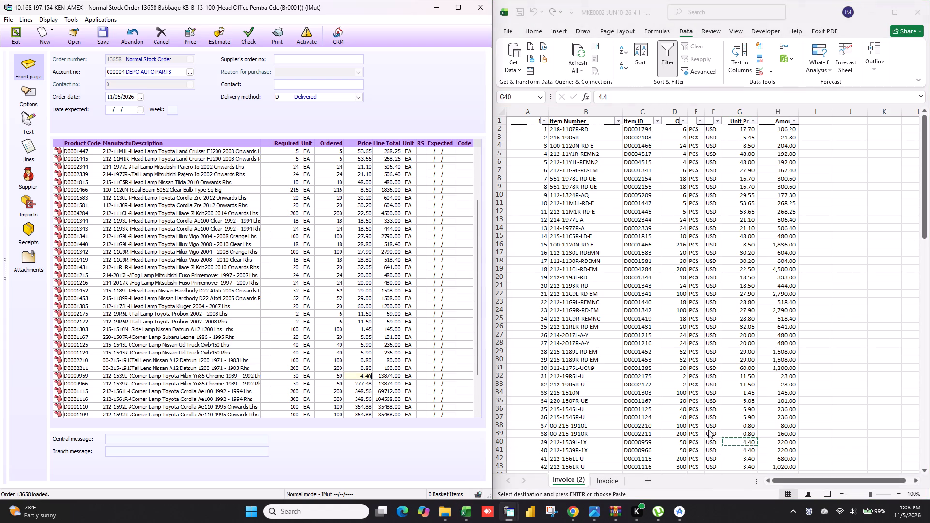
pyautogui.click(735, 447)
pyautogui.click(364, 383)
pyautogui.hotkey('ctrl', 'v')
# Copy the 3.40 unit price from the invoice into the Price of order lines D0001115 and D0001116.
pyautogui.scroll(-3, 743, 421)
pyautogui.click(745, 381)
pyautogui.click(736, 376)
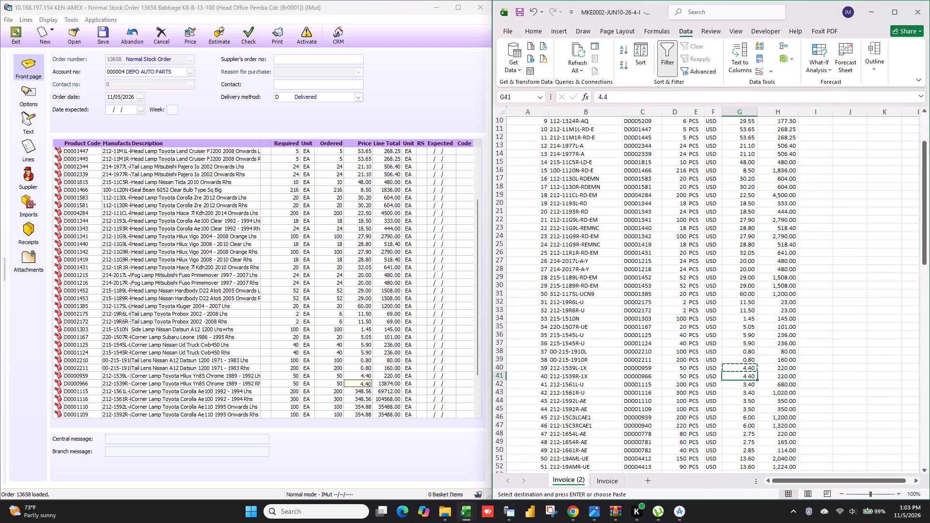
pyautogui.click(739, 386)
pyautogui.hotkey('ctrl', 'c')
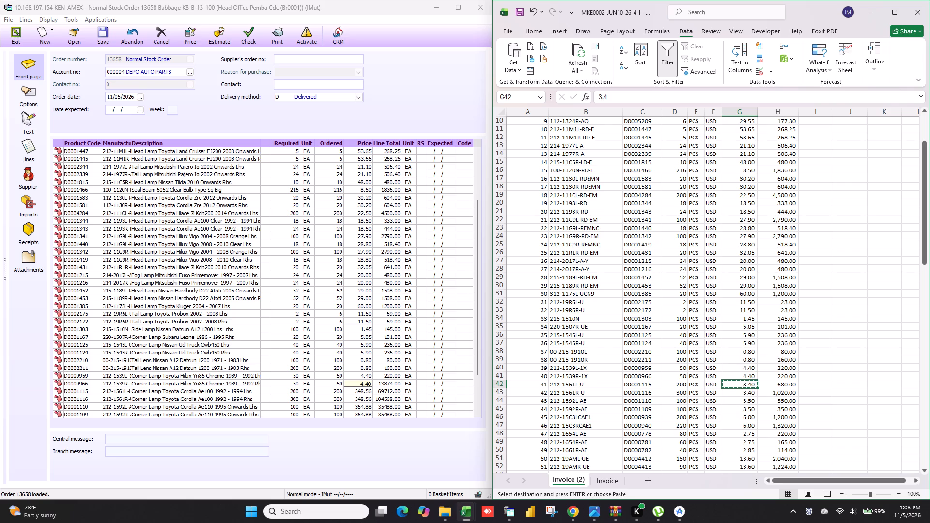
pyautogui.click(359, 390)
pyautogui.hotkey('ctrl', 'v')
pyautogui.click(728, 400)
pyautogui.click(358, 400)
pyautogui.hotkey('ctrl', 'v')
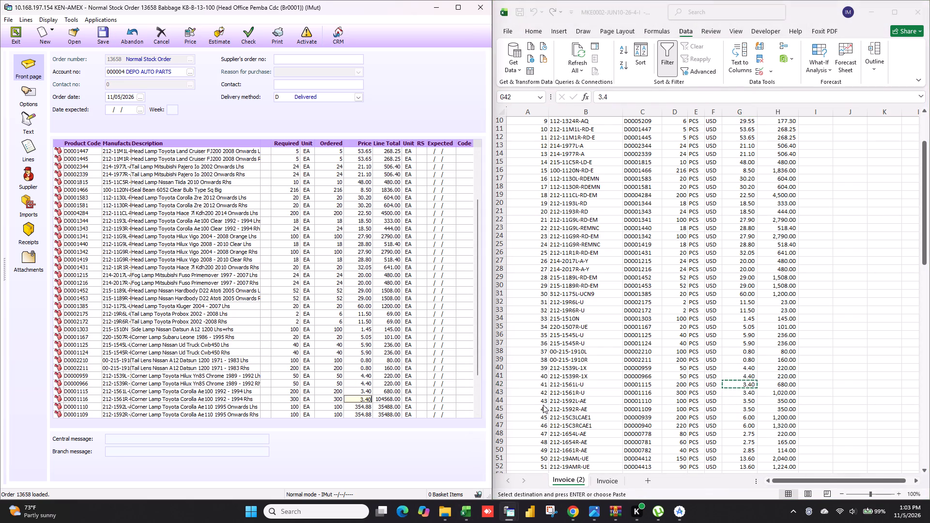
# Copy the 3.50 unit price from the invoice into the Price of order lines D0001110 and D0001109.
pyautogui.click(731, 404)
pyautogui.click(733, 400)
pyautogui.hotkey('ctrl', 'c')
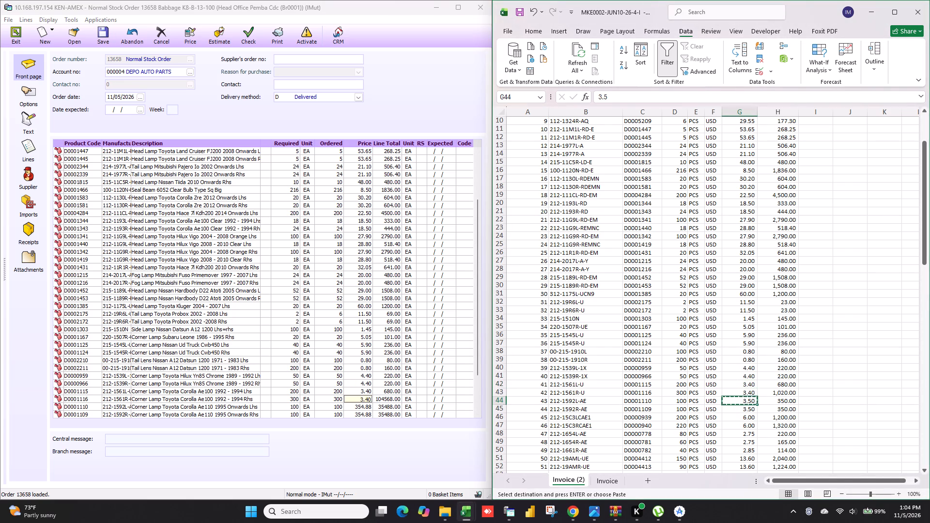
pyautogui.click(360, 402)
pyautogui.keyDown('ctrl'); pyautogui.click(359, 403); pyautogui.keyUp('ctrl')
pyautogui.hotkey('ctrl', 'v')
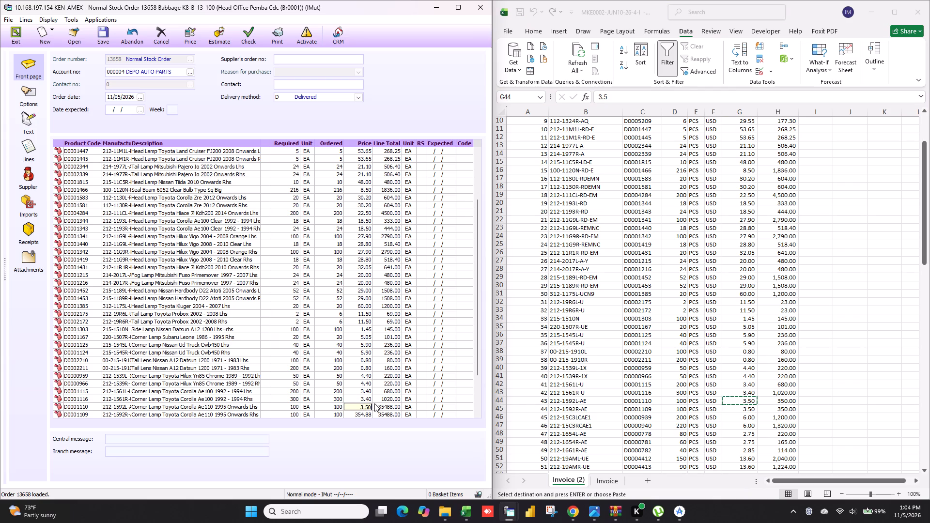
pyautogui.scroll(-1, 725, 417)
pyautogui.click(365, 414)
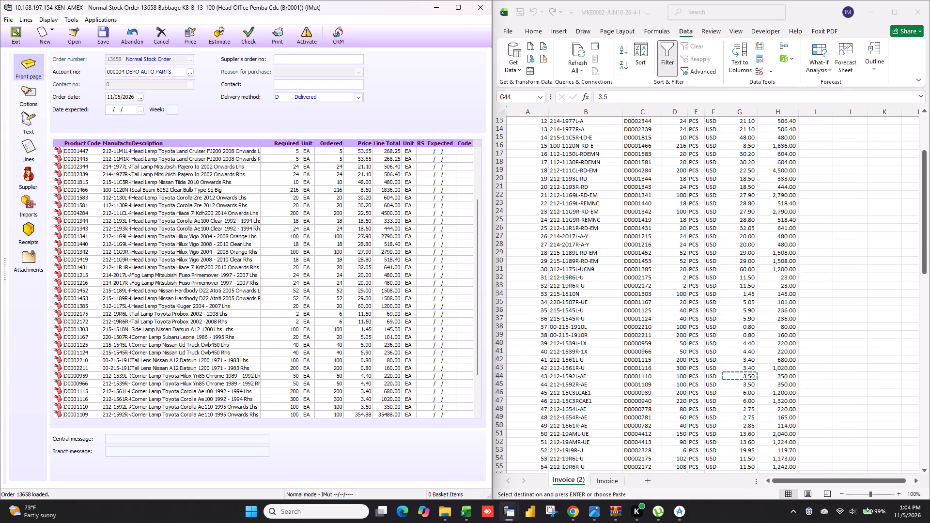
pyautogui.hotkey('ctrl', 'v')
# Copy the 6.00 unit price from the invoice into the Price of order lines D0000939 and D0000940.
pyautogui.scroll(-8, 363, 386)
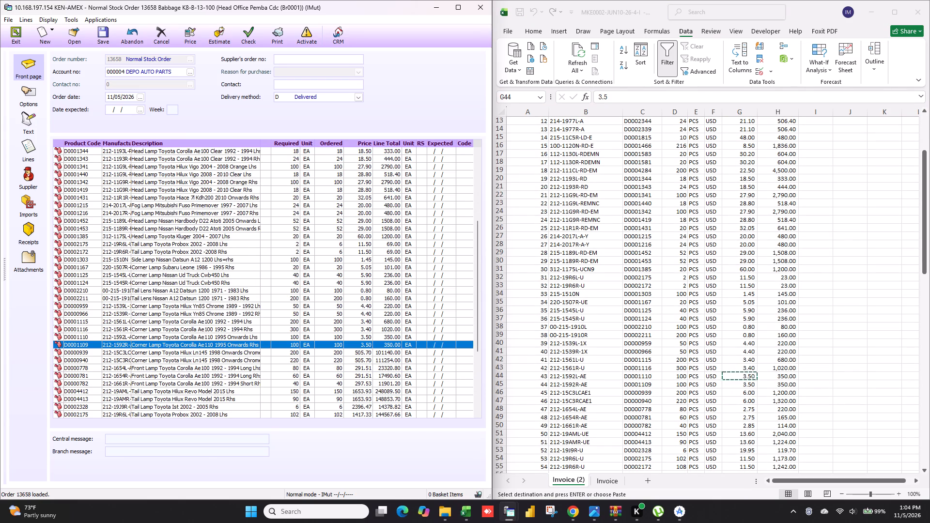
pyautogui.scroll(-2, 365, 369)
pyautogui.click(742, 400)
pyautogui.click(742, 395)
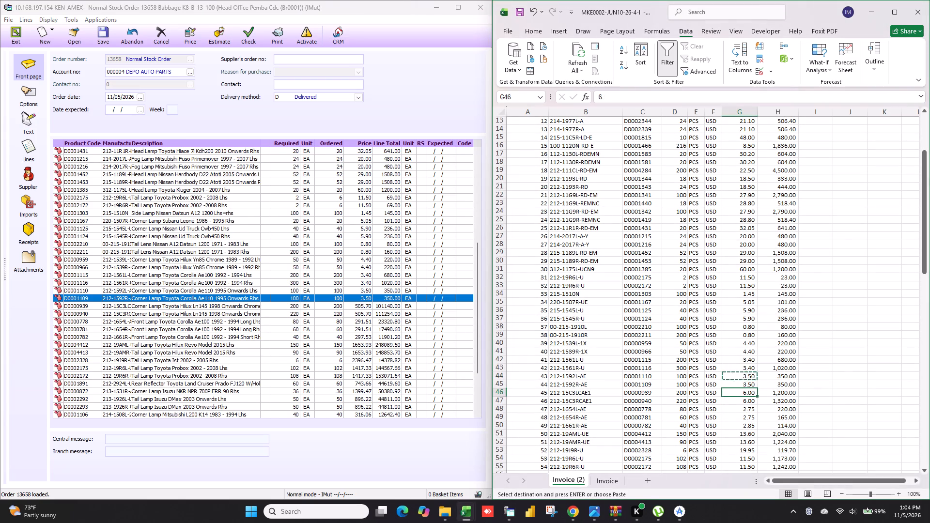
pyautogui.hotkey('ctrl', 'c')
pyautogui.click(359, 306)
pyautogui.hotkey('ctrl', 'v')
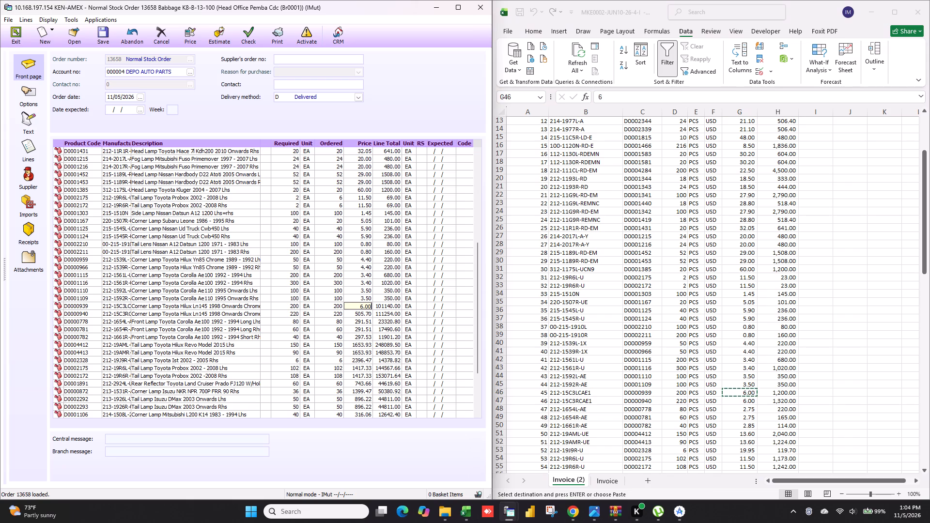
pyautogui.click(358, 314)
pyautogui.hotkey('ctrl', 'v')
# Copy the 2.75 unit prices of D0000778 and D0000781 from the invoice into the Price of their order lines.
pyautogui.click(748, 407)
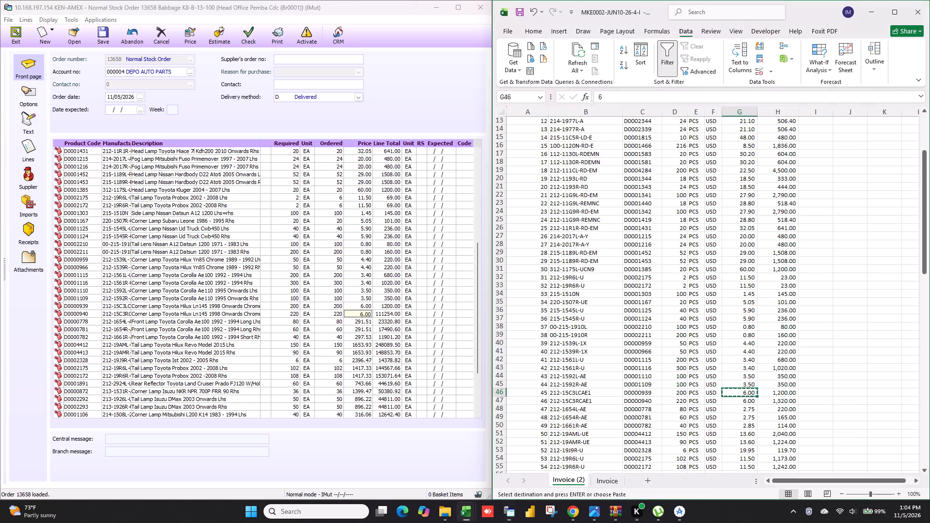
pyautogui.click(735, 413)
pyautogui.hotkey('ctrl', 'c')
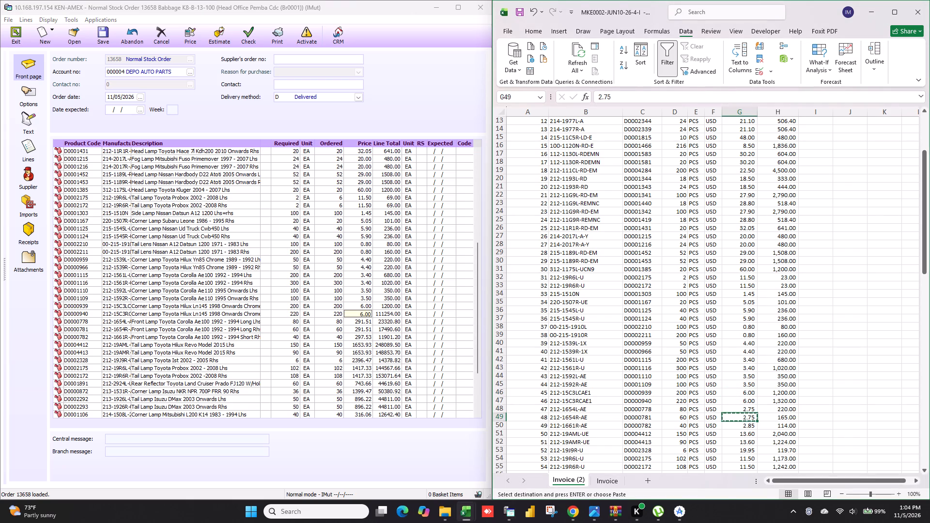
pyautogui.click(358, 318)
pyautogui.hotkey('ctrl', 'v')
pyautogui.click(746, 409)
pyautogui.click(728, 406)
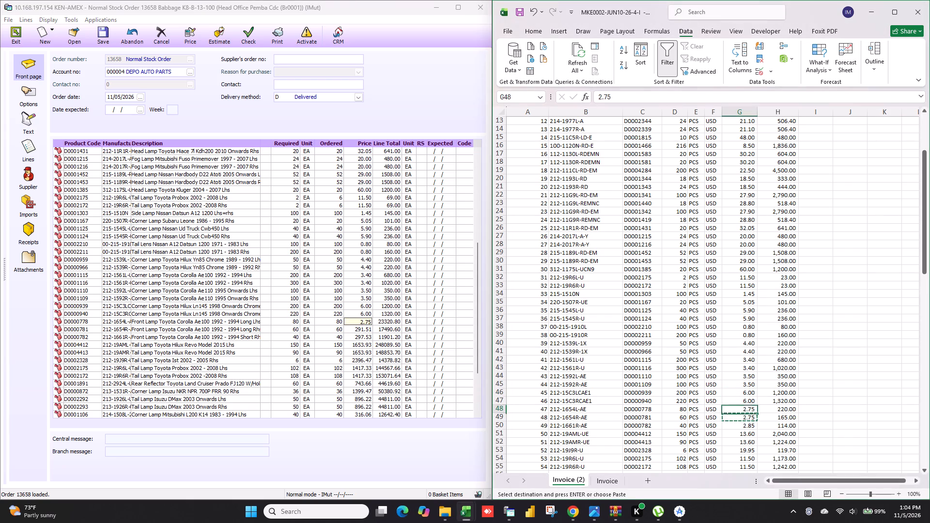
pyautogui.hotkey('ctrl', 'c')
pyautogui.click(342, 329)
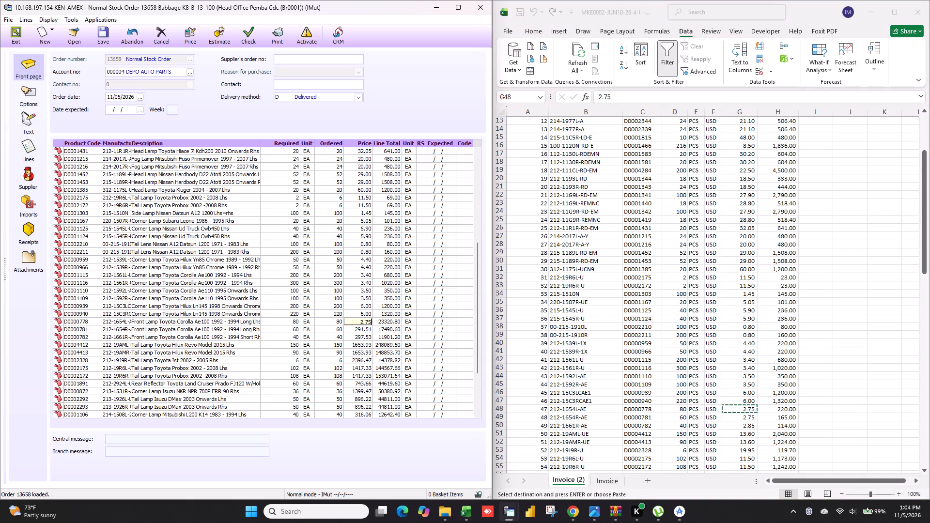
pyautogui.click(356, 328)
pyautogui.hotkey('ctrl', 'v')
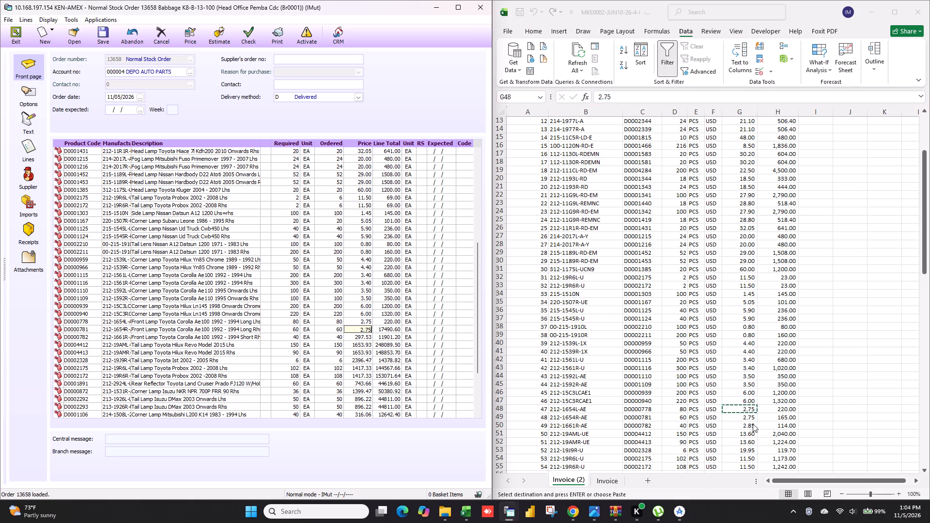
# Copy the 2.85 unit price of D0000782 from the invoice into the Price of its order line.
pyautogui.click(753, 424)
pyautogui.click(740, 426)
pyautogui.hotkey('ctrl', 'c')
pyautogui.click(355, 337)
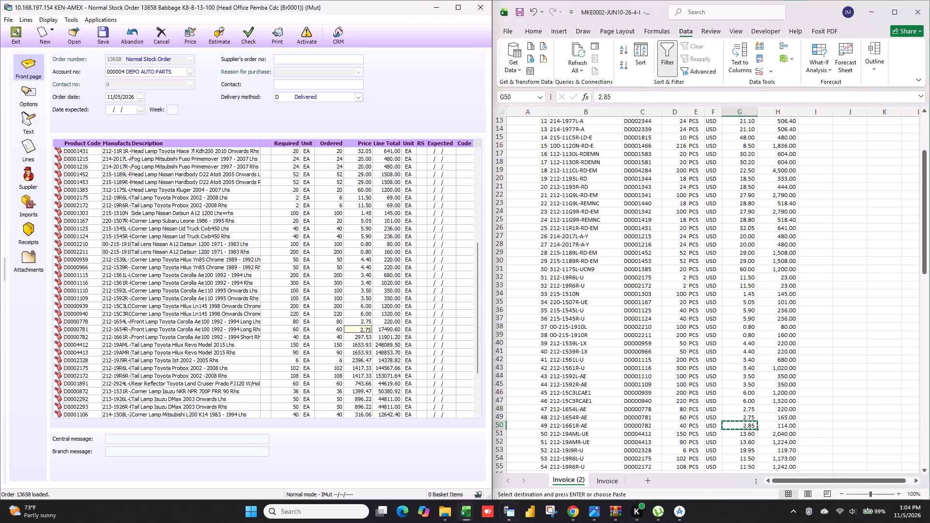
pyautogui.hotkey('ctrl', 'v')
# Copy the 13.60 unit price from the invoice into the Price of order lines D0004412 and D0004413.
pyautogui.click(740, 441)
pyautogui.click(738, 436)
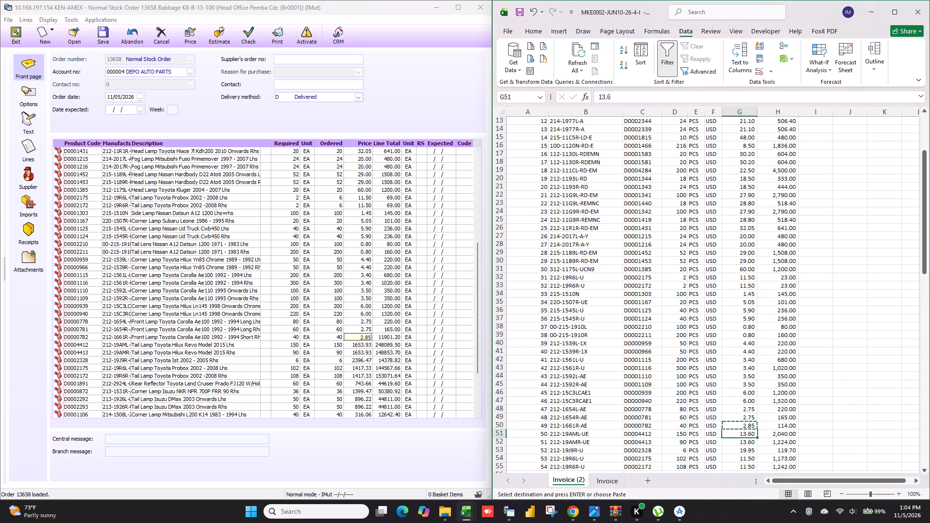
pyautogui.hotkey('ctrl', 'c')
pyautogui.click(359, 344)
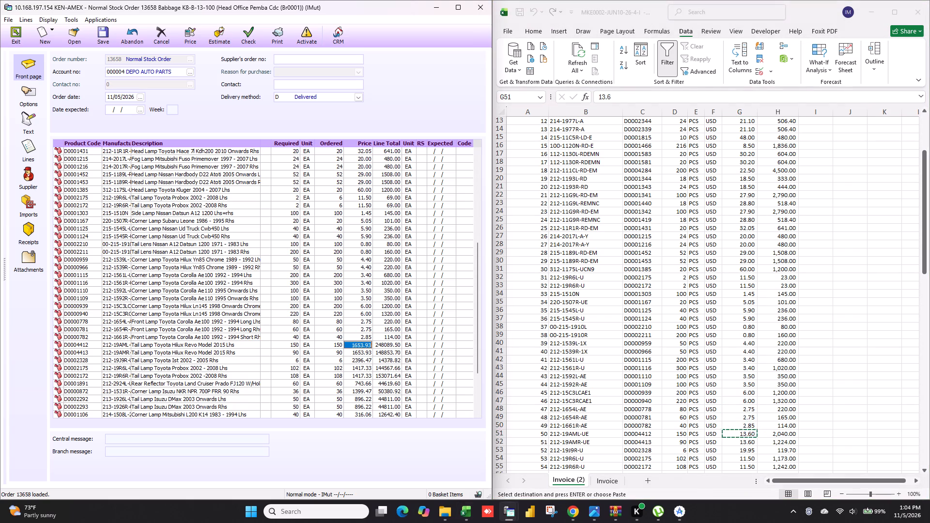
pyautogui.hotkey('ctrl', 'v')
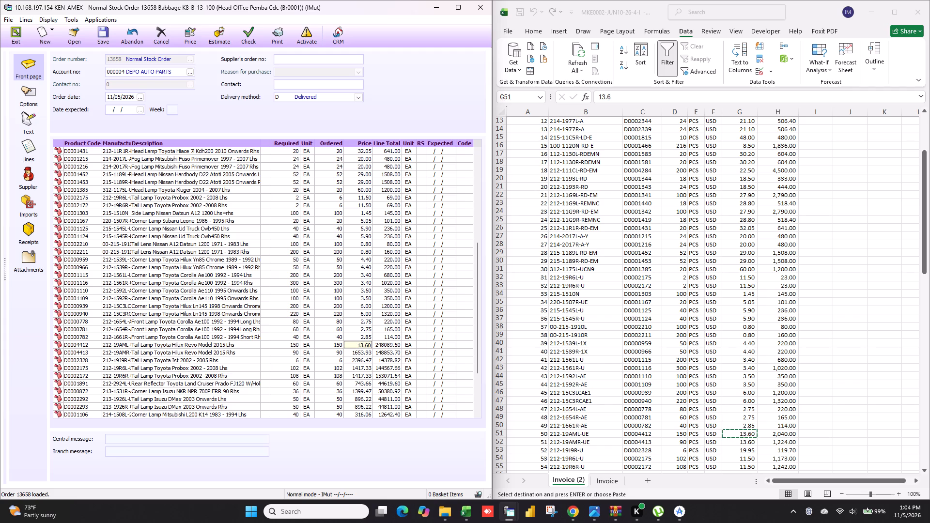
pyautogui.click(355, 354)
pyautogui.hotkey('ctrl', 'v')
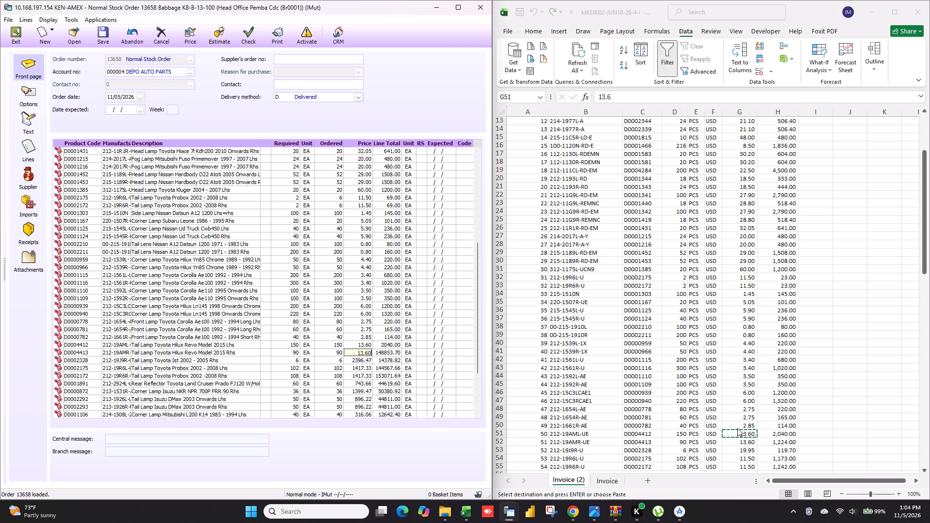
# Copy the 19.95 unit price of D0002328 from the invoice into the Price of its order line.
pyautogui.click(737, 452)
pyautogui.click(730, 450)
pyautogui.hotkey('ctrl', 'c')
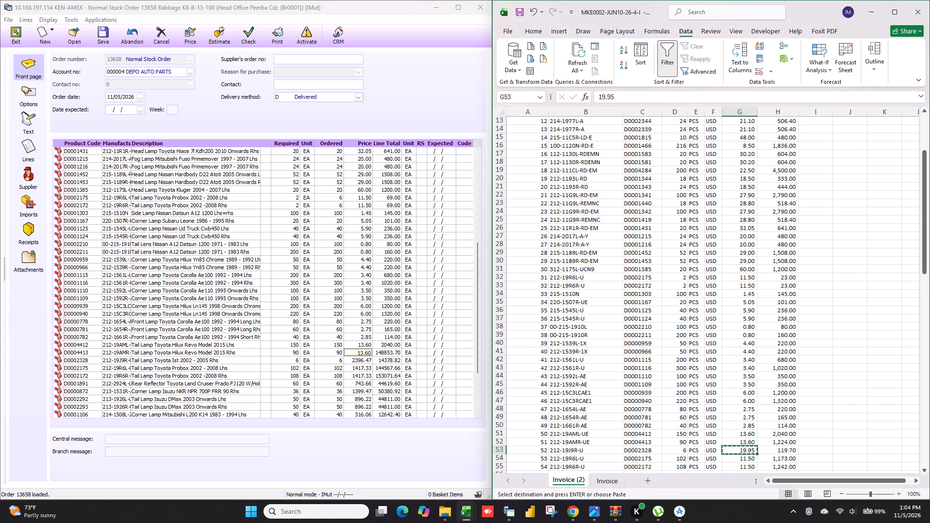
pyautogui.click(367, 362)
pyautogui.hotkey('ctrl', 'v')
pyautogui.click(744, 462)
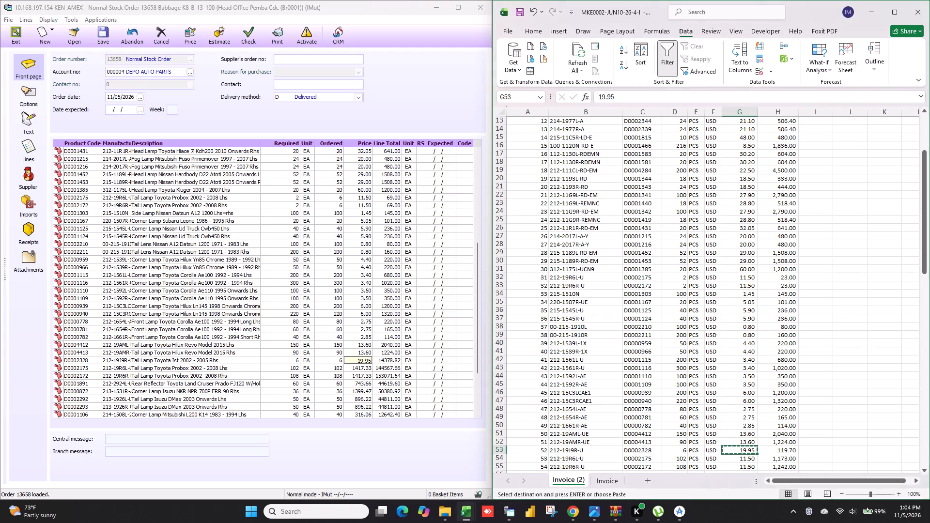
pyautogui.click(731, 459)
pyautogui.hotkey('ctrl', 'c')
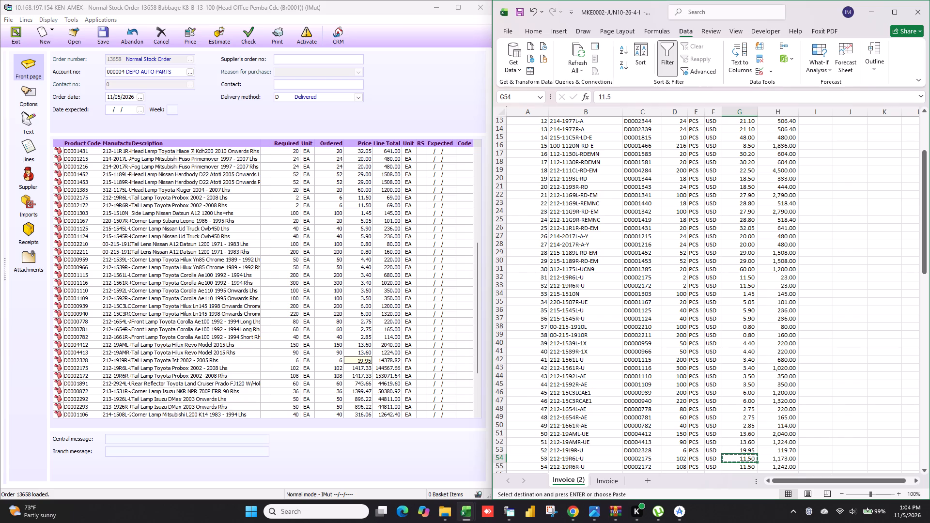
pyautogui.click(354, 365)
pyautogui.hotkey('ctrl', 'v')
pyautogui.click(358, 375)
pyautogui.hotkey('ctrl', 'v')
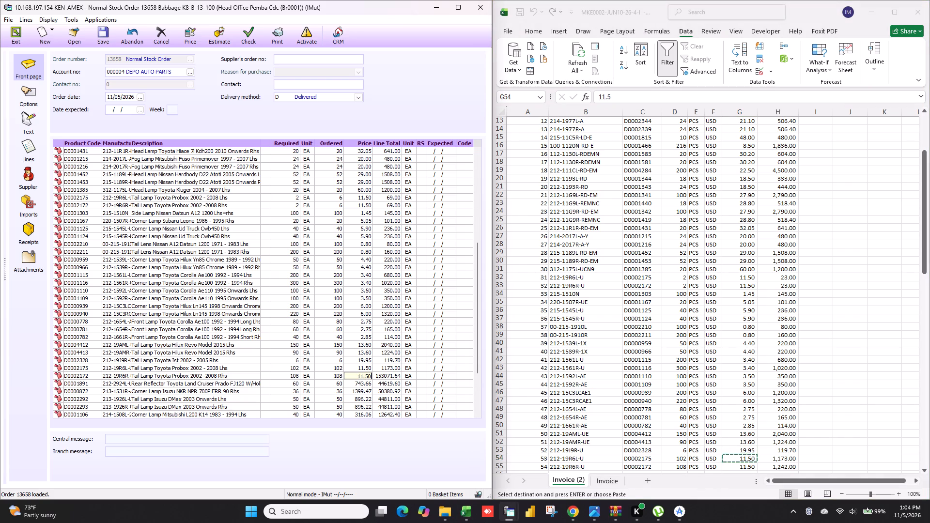
# Copy the 6.70 unit price of D0001891 from the invoice into the Price of its order line.
pyautogui.scroll(-3, 711, 440)
pyautogui.click(743, 400)
pyautogui.click(732, 403)
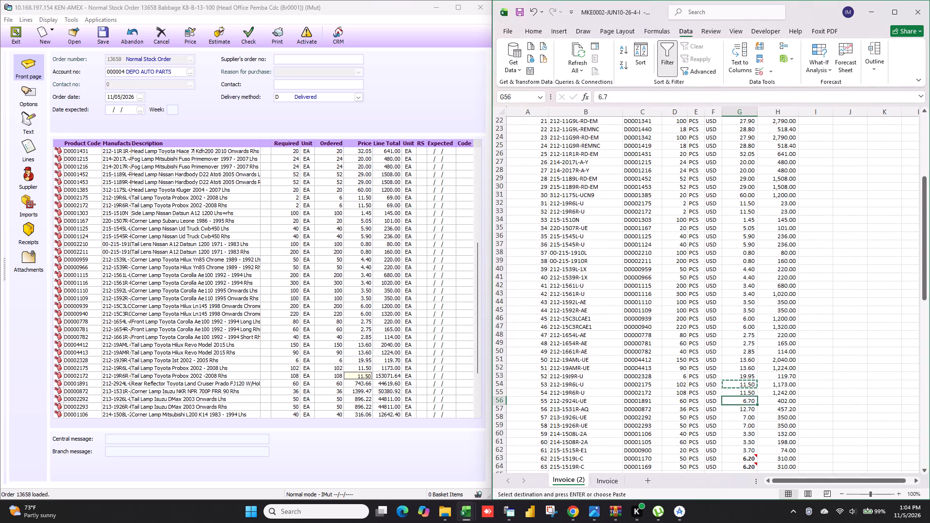
pyautogui.hotkey('ctrl', 'c')
pyautogui.click(352, 378)
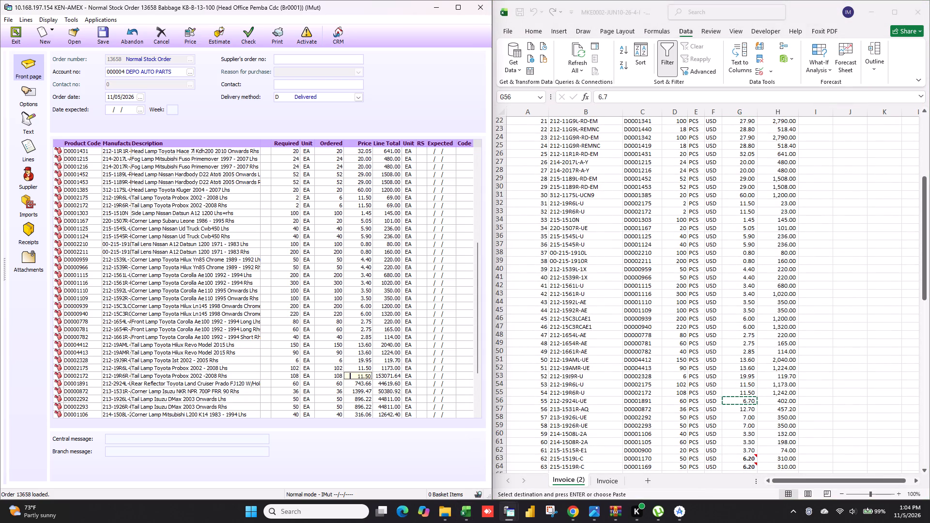
pyautogui.click(352, 381)
pyautogui.hotkey('ctrl', 'v')
# Copy the 12.70 unit price of D0000872 from the invoice into the Price of its order line.
pyautogui.click(752, 410)
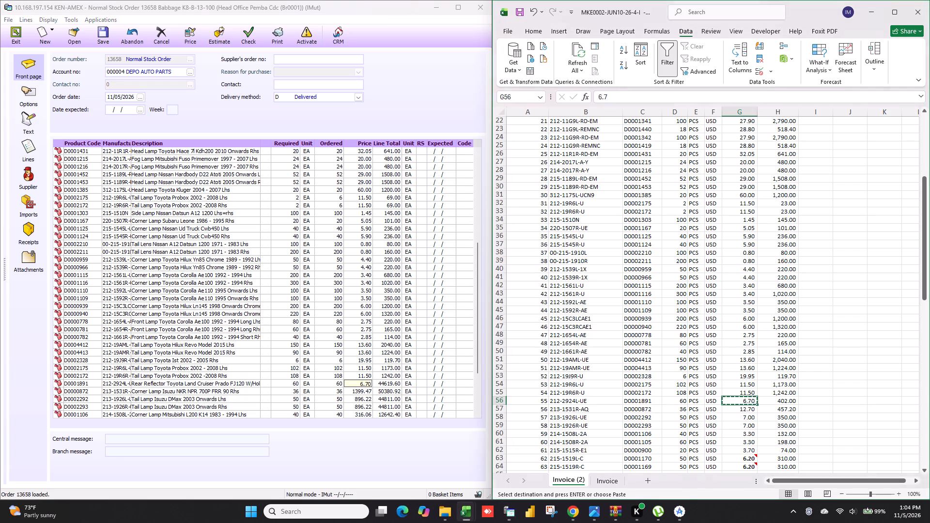
pyautogui.click(742, 410)
pyautogui.hotkey('ctrl', 'c')
pyautogui.click(365, 391)
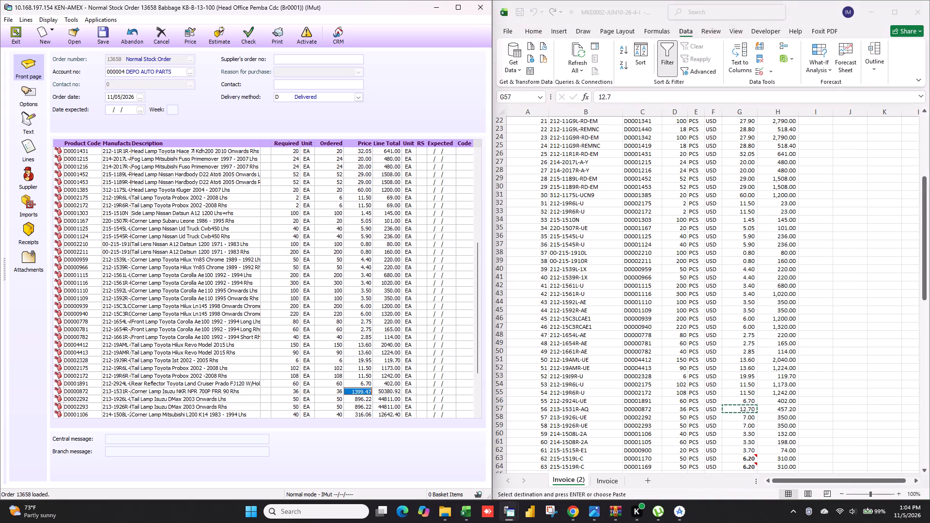
pyautogui.hotkey('ctrl', 'v')
# Copy the 7.00 unit price from the invoice into the Price of order lines D0002292 and D0002293.
pyautogui.click(750, 424)
pyautogui.click(736, 417)
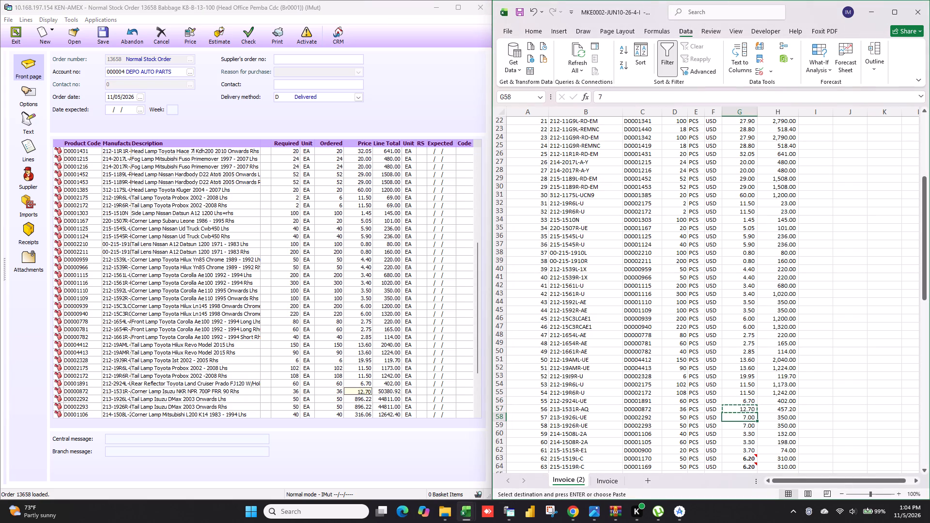
pyautogui.hotkey('ctrl', 'c')
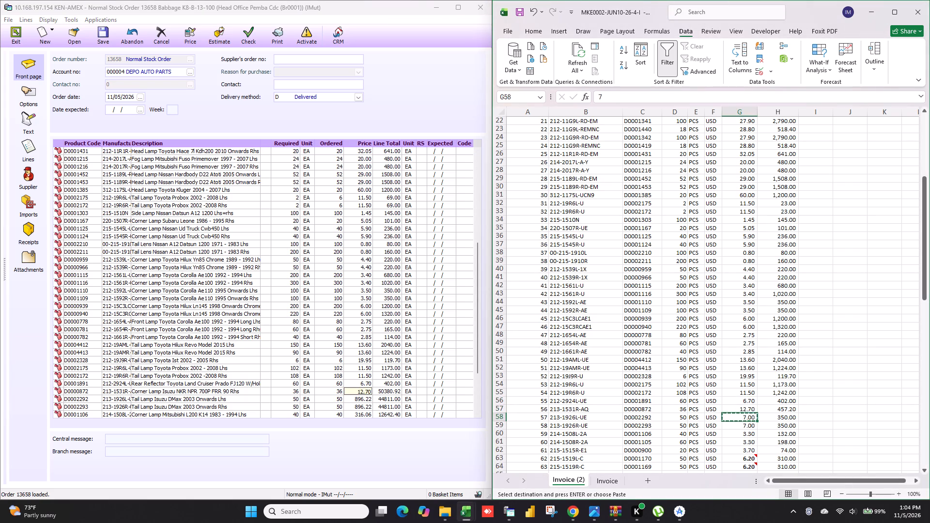
pyautogui.click(360, 399)
pyautogui.hotkey('ctrl', 'v')
pyautogui.click(358, 405)
pyautogui.hotkey('ctrl', 'v')
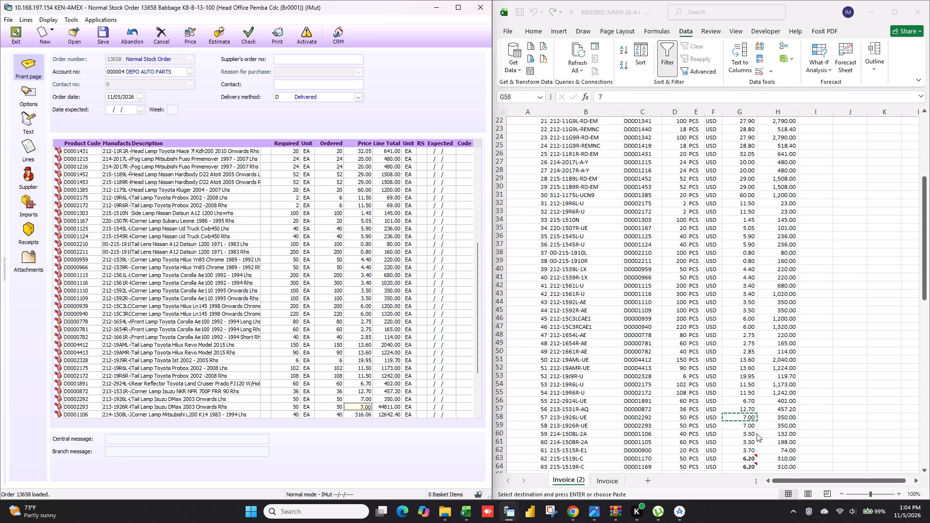
# Copy the 3.30 unit price from the invoice into the Price of order lines D0001106 and D0001105.
pyautogui.click(757, 433)
pyautogui.click(737, 435)
pyautogui.hotkey('ctrl', 'c')
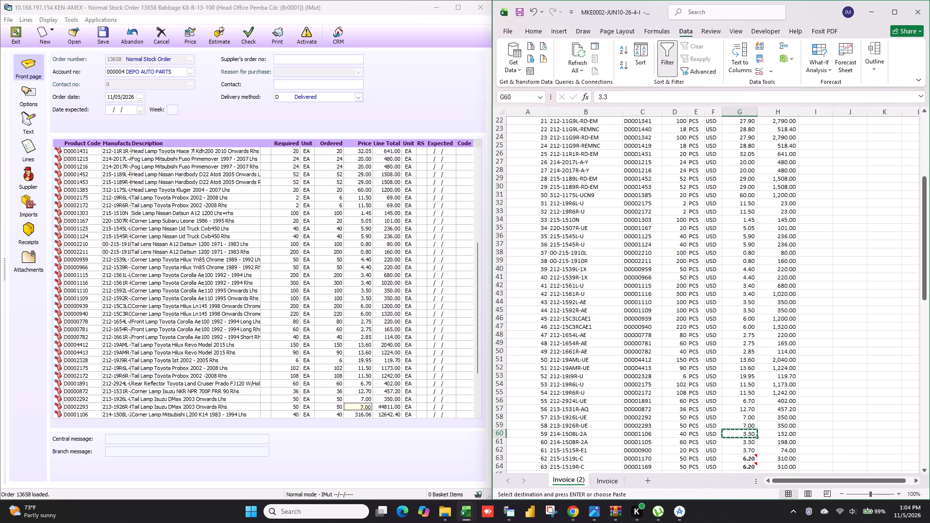
pyautogui.click(360, 409)
pyautogui.keyDown('ctrl'); pyautogui.click(359, 411); pyautogui.keyUp('ctrl')
pyautogui.hotkey('ctrl', 'v')
pyautogui.scroll(-1, 362, 393)
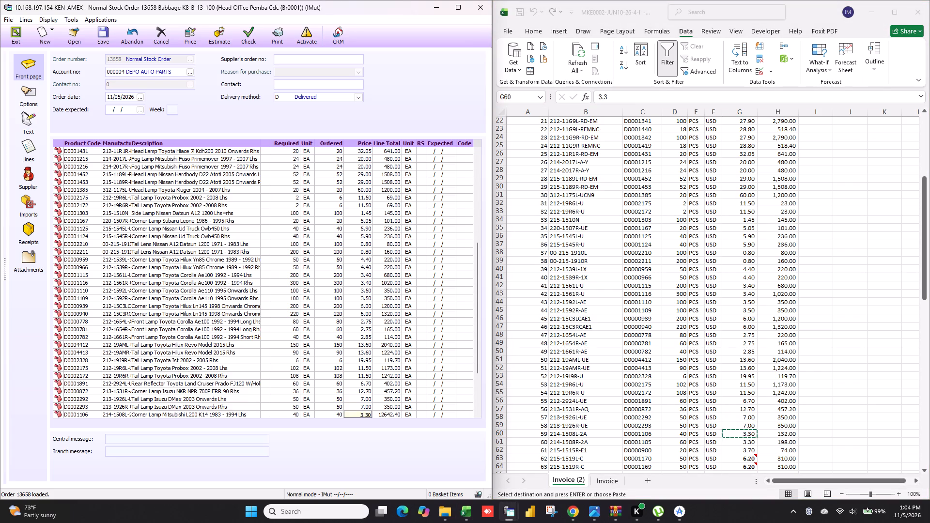
pyautogui.scroll(-3, 362, 393)
pyautogui.click(363, 378)
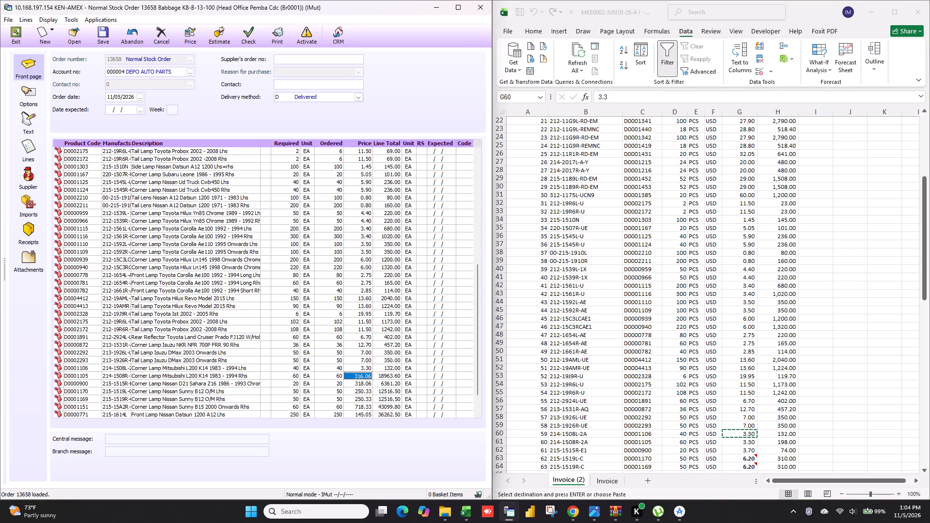
pyautogui.hotkey('ctrl', 'v')
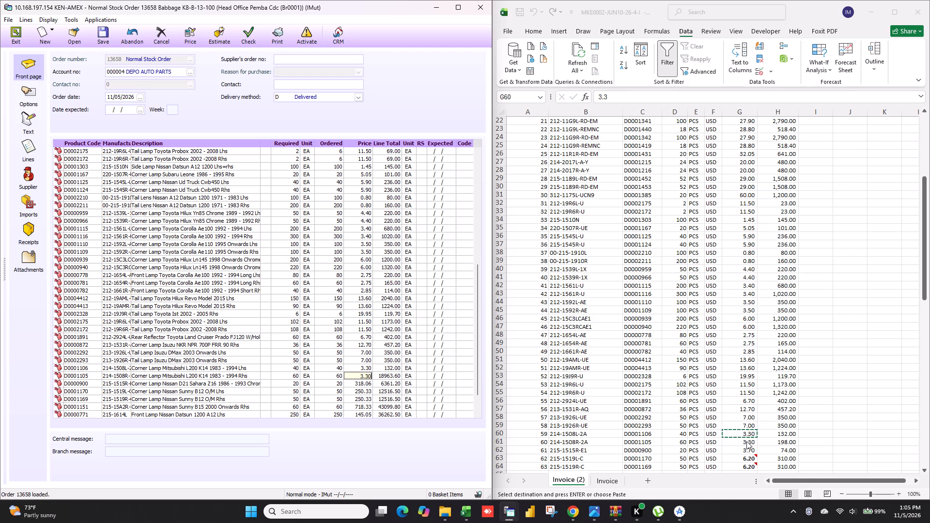
# Copy the 3.70 unit price of D0000900 from the invoice into the Price of its order line.
pyautogui.click(746, 441)
pyautogui.click(744, 449)
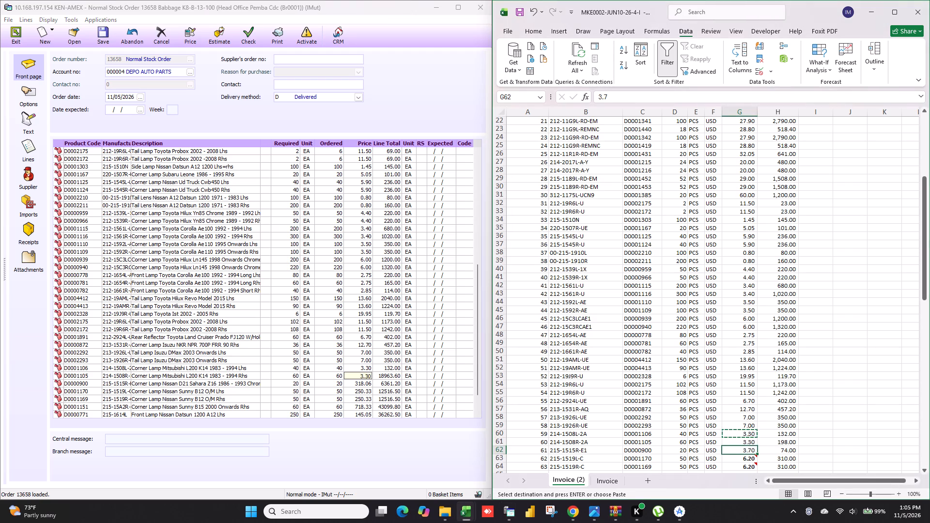
pyautogui.hotkey('ctrl', 'c')
pyautogui.click(357, 381)
pyautogui.hotkey('ctrl', 'v')
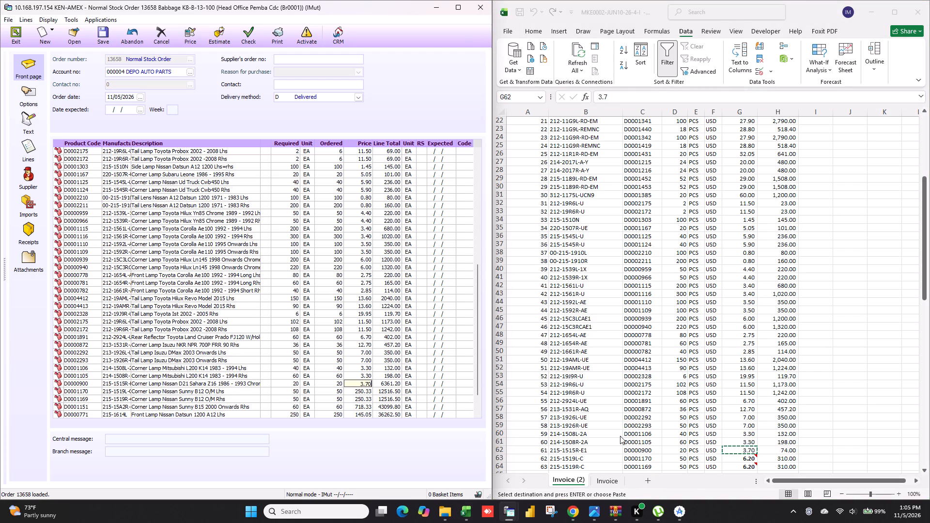
# Copy the 2.85 component of D0001170's unit price formula from the invoice into the Price of order lines D0001170 and D0001169.
pyautogui.click(744, 460)
pyautogui.click(747, 459)
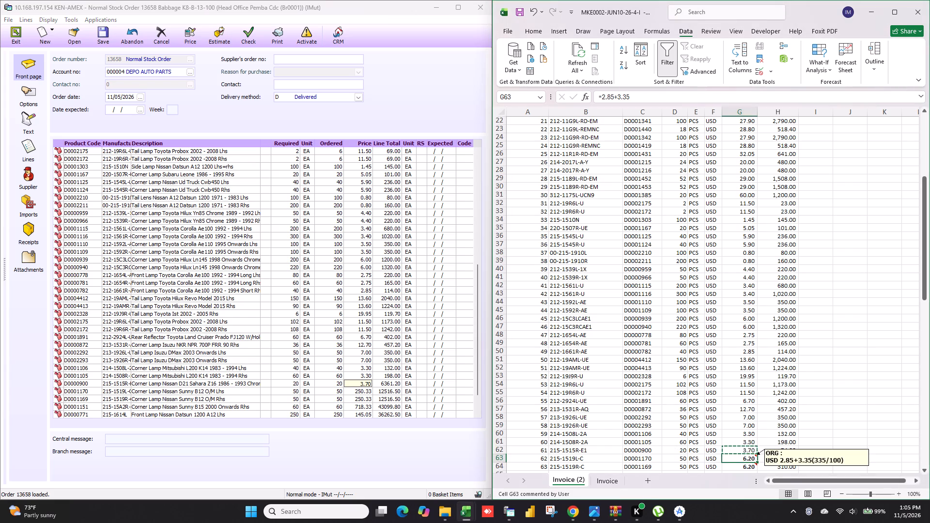
pyautogui.click(756, 457)
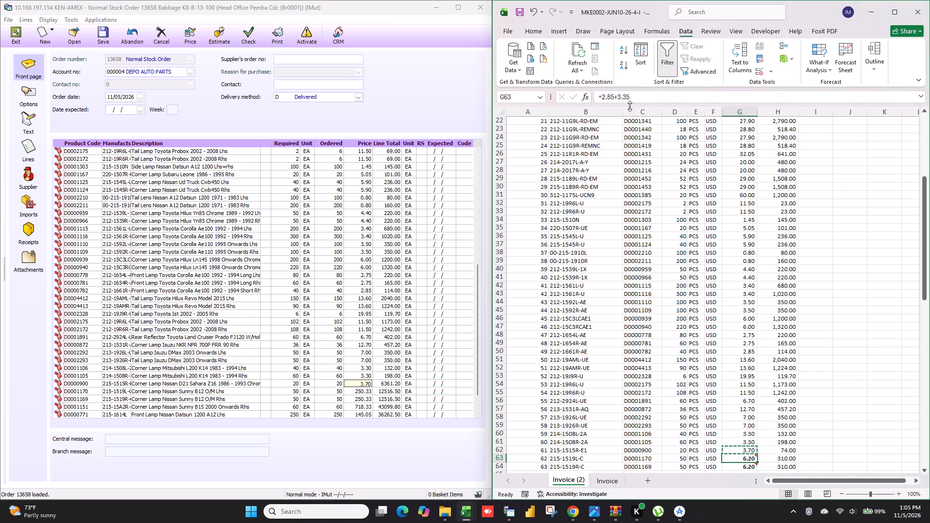
pyautogui.click(745, 469)
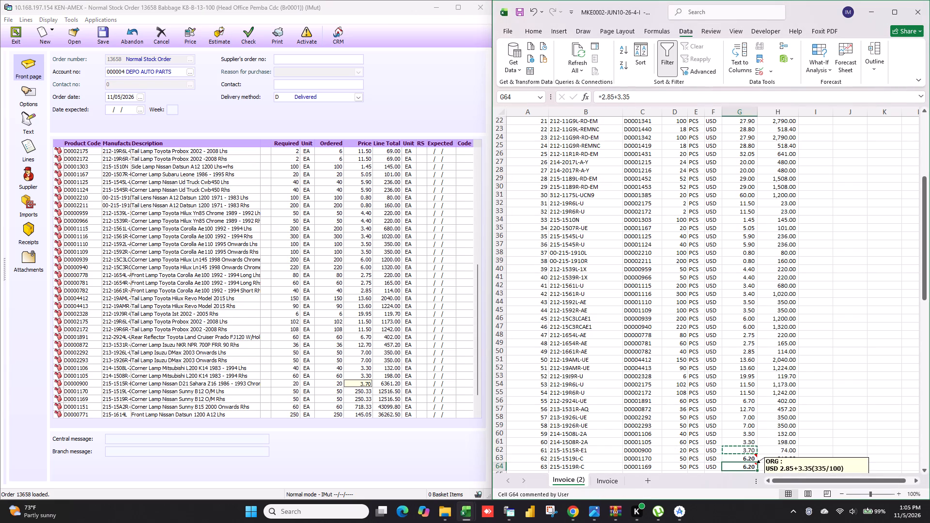
pyautogui.click(747, 463)
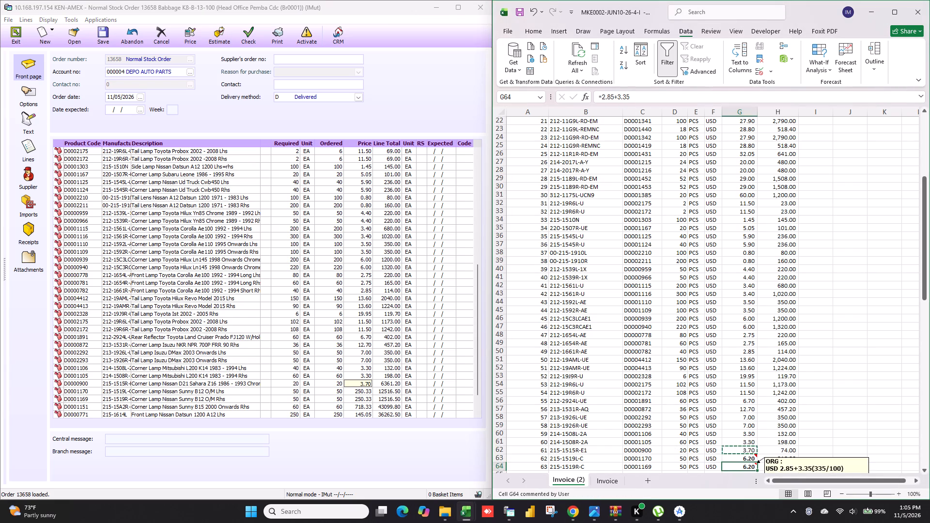
pyautogui.click(747, 458)
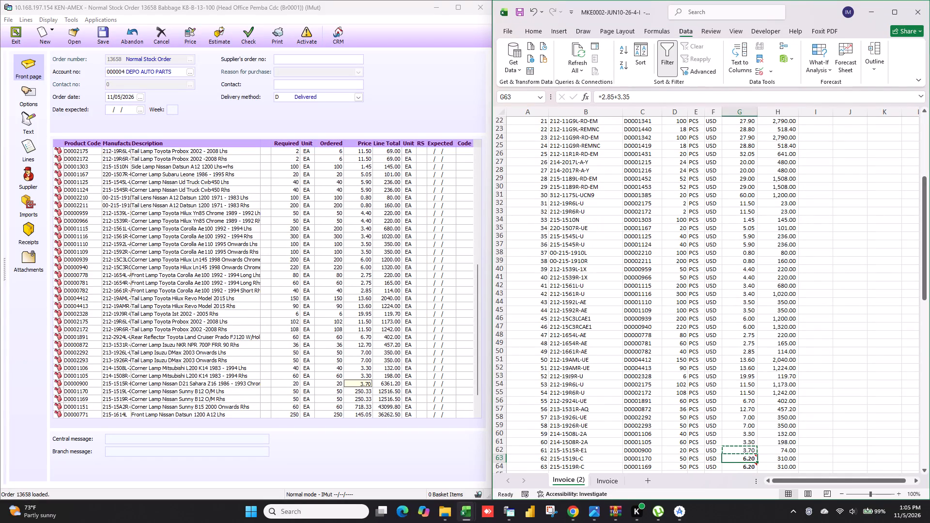
pyautogui.moveTo(613, 96); pyautogui.dragTo(601, 98)
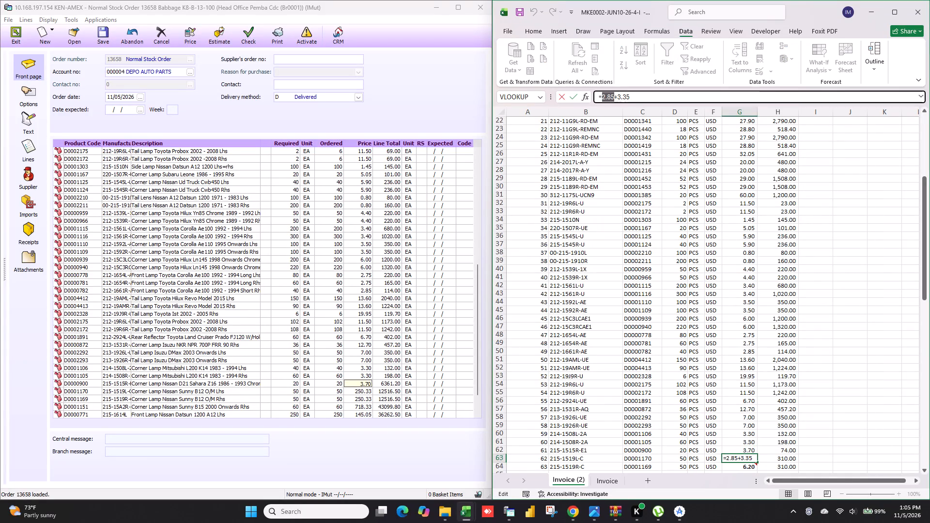
pyautogui.hotkey('ctrl', 'c')
pyautogui.click(355, 394)
pyautogui.hotkey('ctrl', 'v')
pyautogui.click(358, 399)
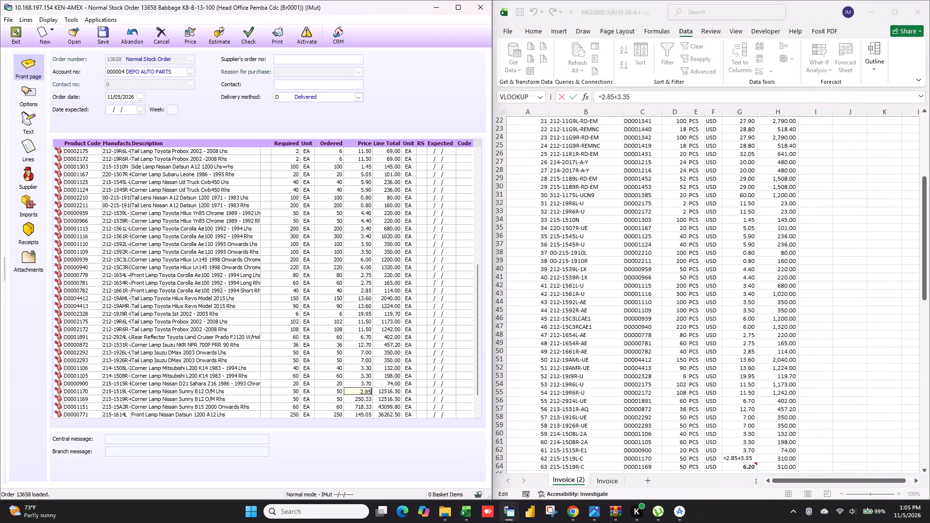
pyautogui.hotkey('ctrl', 'v')
pyautogui.click(751, 457)
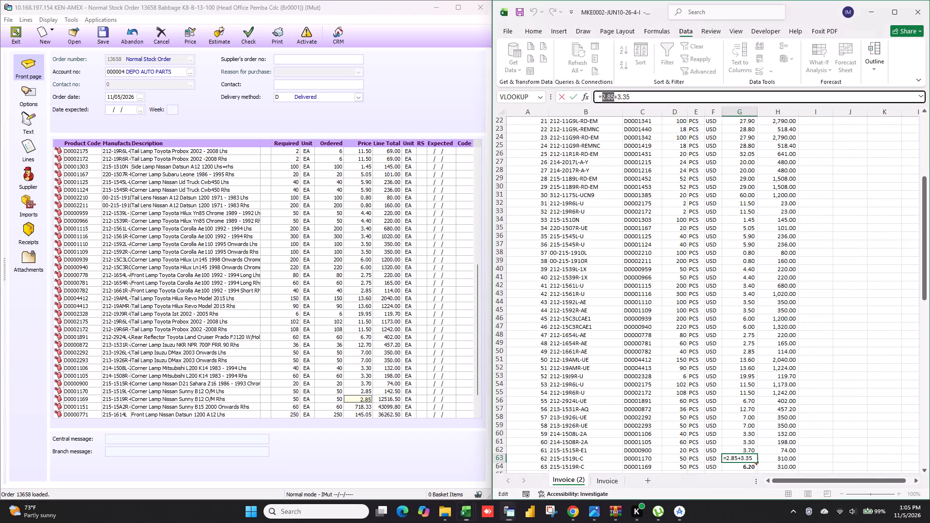
pyautogui.click(844, 418)
pyautogui.press('Escape')
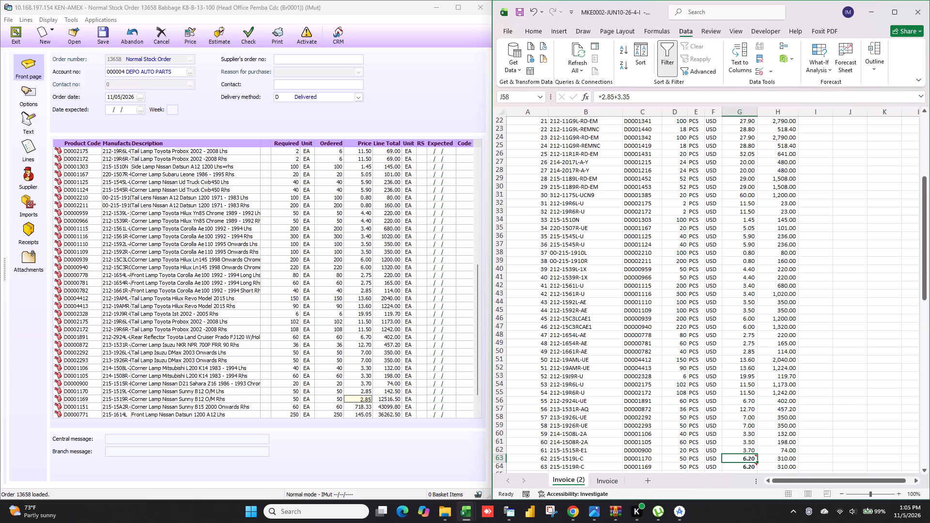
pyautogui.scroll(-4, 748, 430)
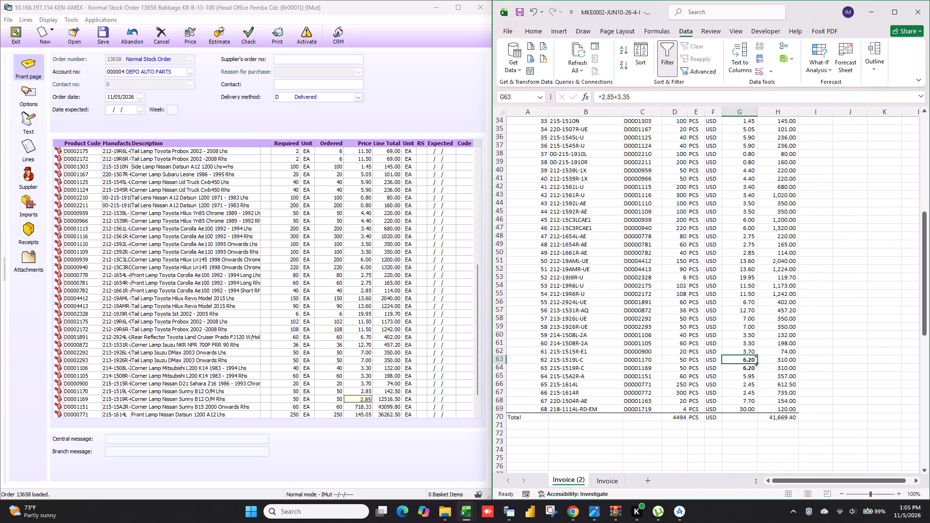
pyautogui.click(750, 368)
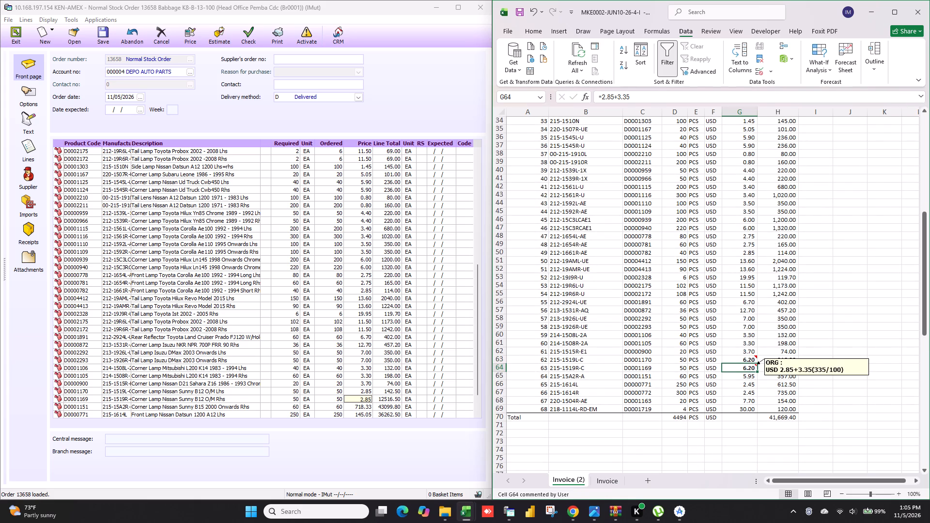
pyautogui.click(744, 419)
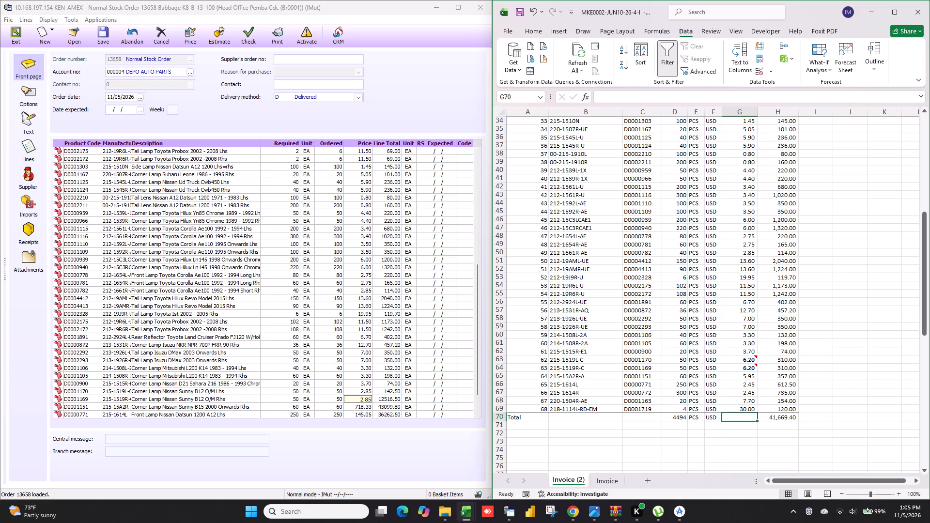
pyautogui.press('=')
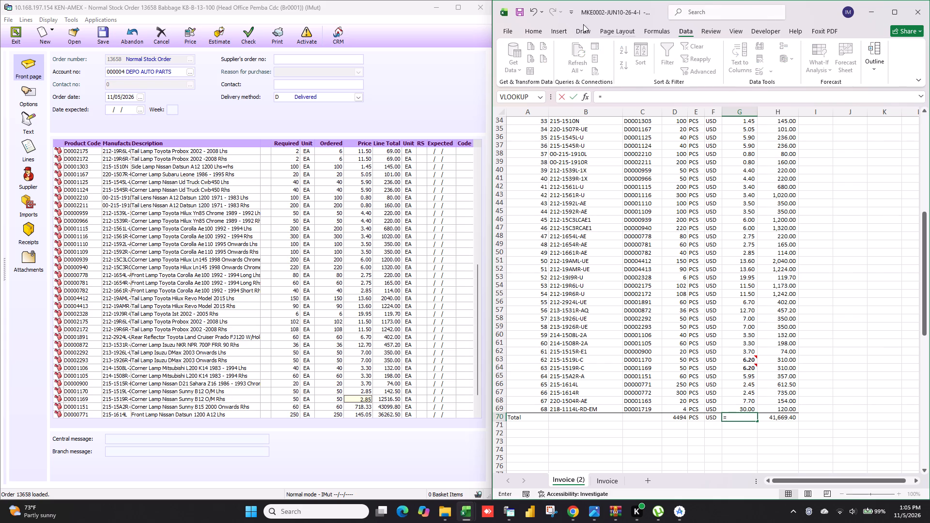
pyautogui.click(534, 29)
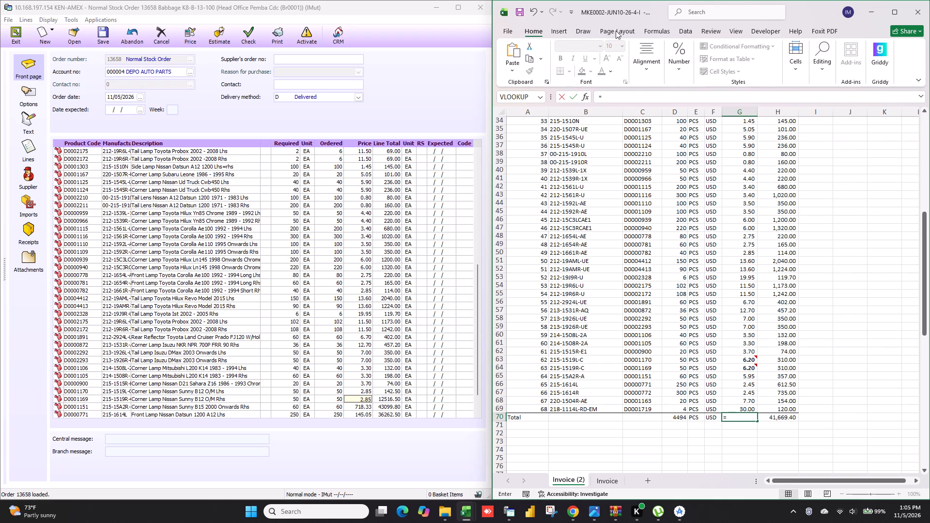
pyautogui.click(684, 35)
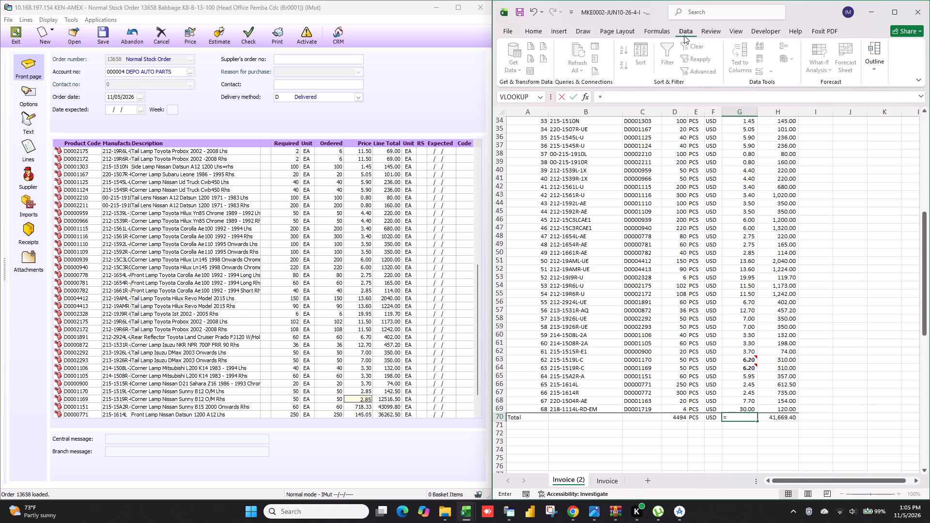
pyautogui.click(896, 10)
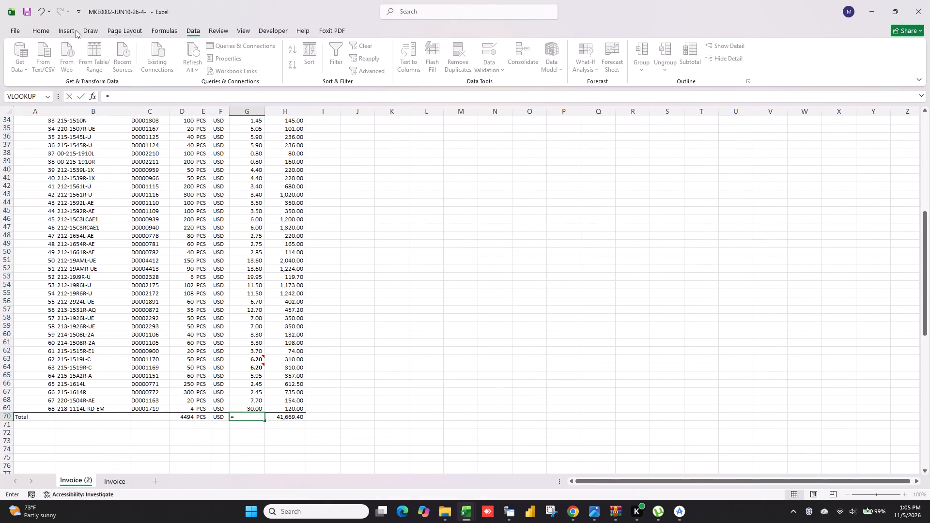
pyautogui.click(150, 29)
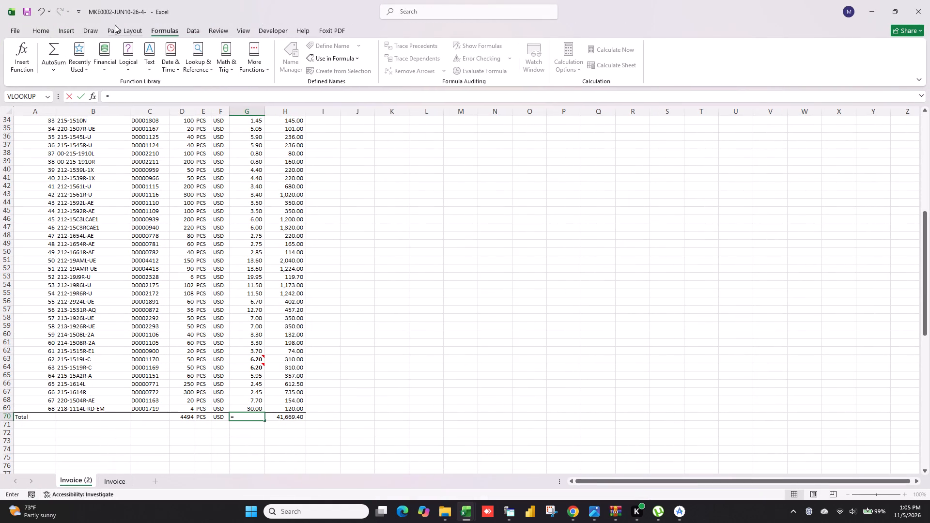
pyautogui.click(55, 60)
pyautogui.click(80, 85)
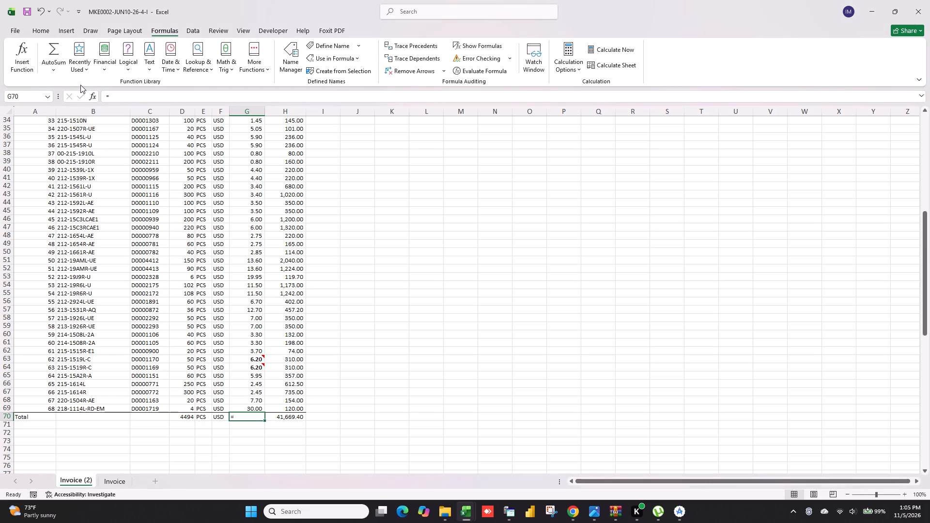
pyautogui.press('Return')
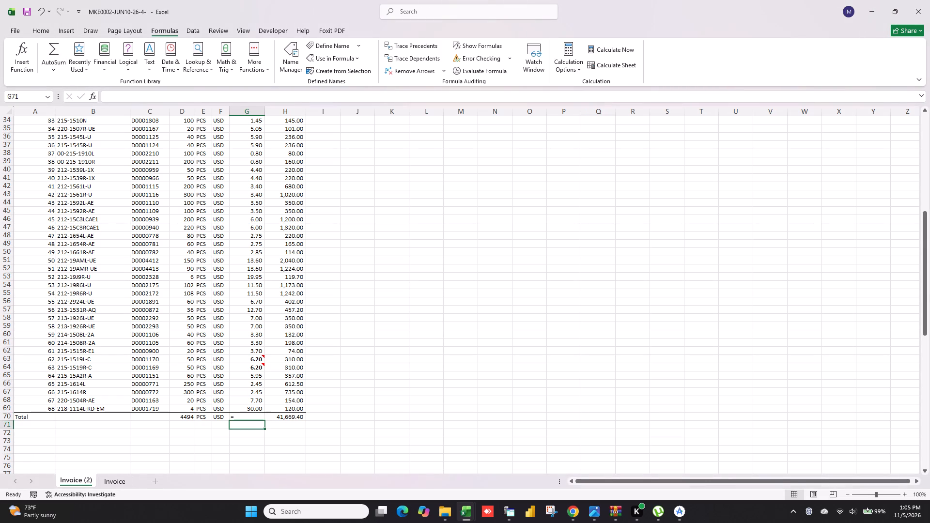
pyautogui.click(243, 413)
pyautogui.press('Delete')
# Sum unit prices G2:G69 in the invoice's Total row, and place the workbook beside the order window again.
pyautogui.click(45, 67)
pyautogui.click(65, 80)
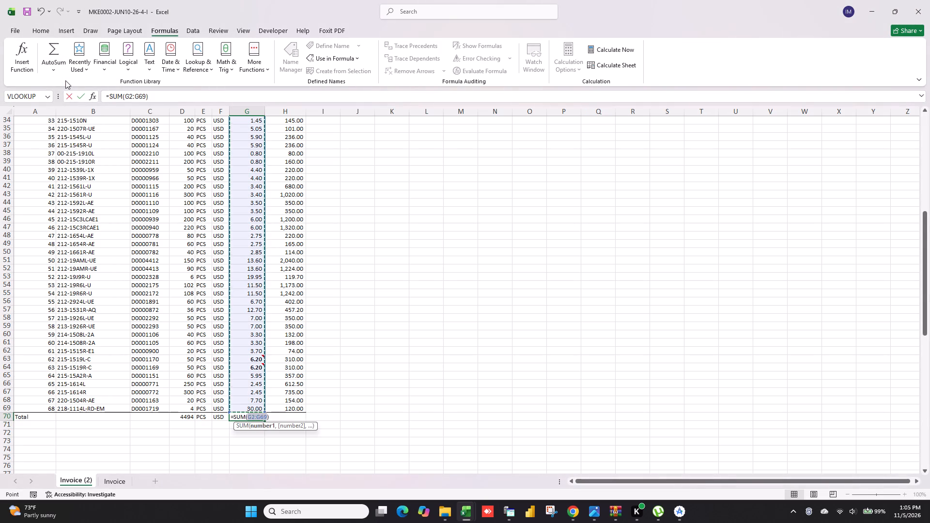
pyautogui.press('Return')
pyautogui.press('super+Right')
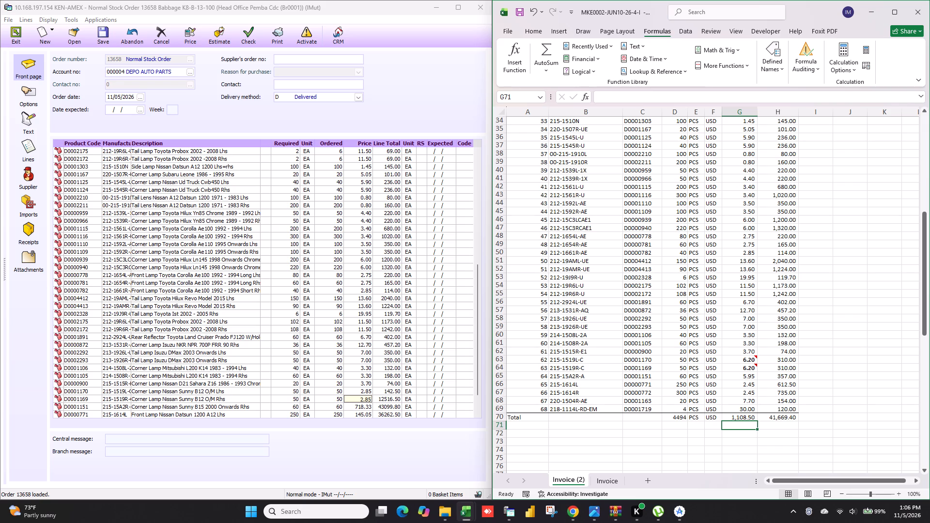
# Copy the 5.95 unit price of D0001151 from the invoice into the Price of its order line.
pyautogui.click(750, 412)
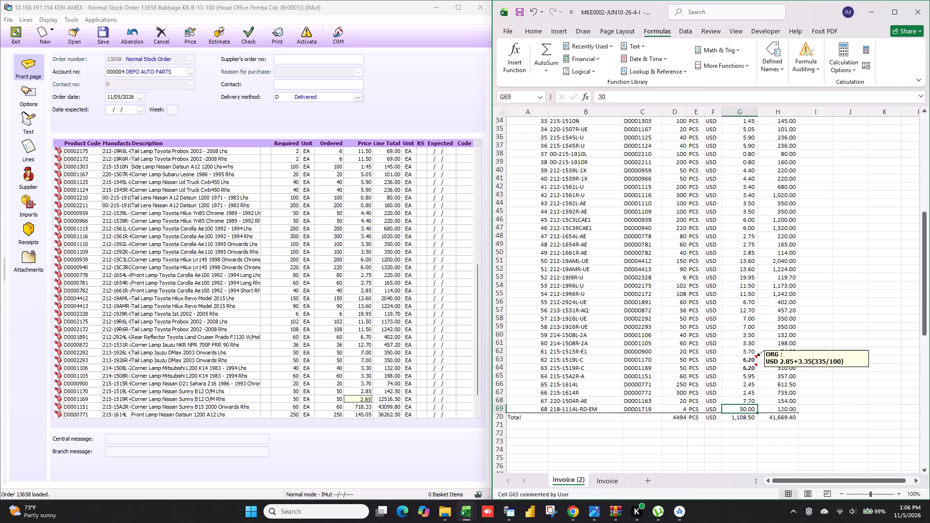
pyautogui.click(745, 379)
pyautogui.hotkey('ctrl', 'c')
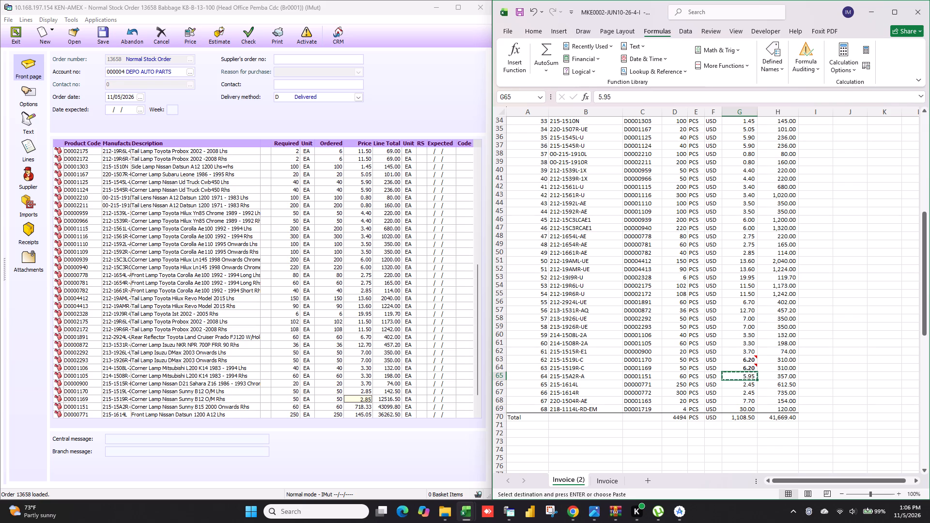
pyautogui.click(367, 405)
pyautogui.hotkey('ctrl', 'v')
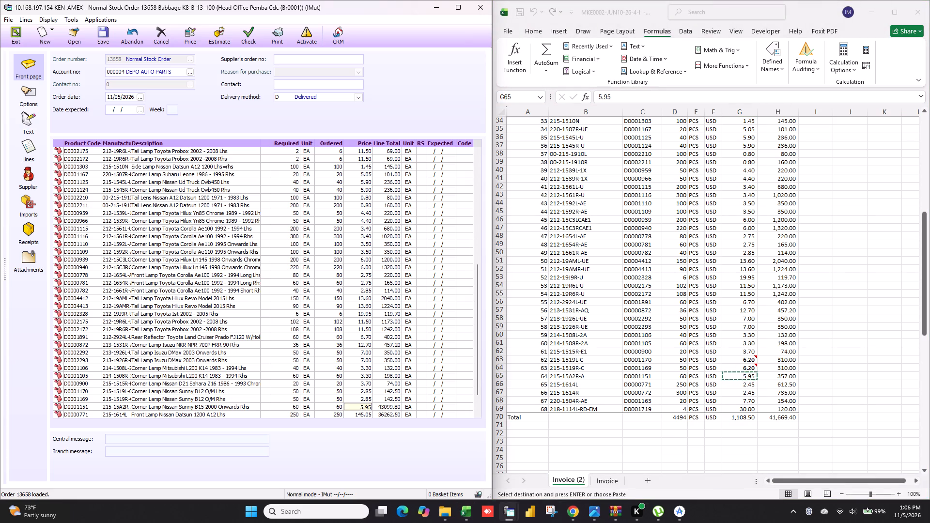
# Copy the 2.45 unit price from the invoice into the Price of order lines D0000771 and D0000772.
pyautogui.scroll(-2, 369, 395)
pyautogui.click(747, 396)
pyautogui.click(743, 384)
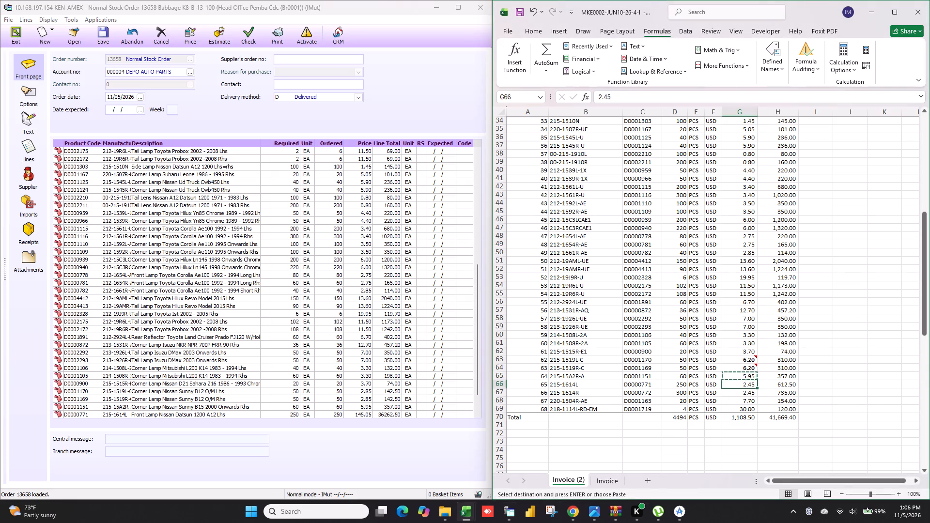
pyautogui.hotkey('ctrl', 'c')
pyautogui.scroll(-3, 383, 375)
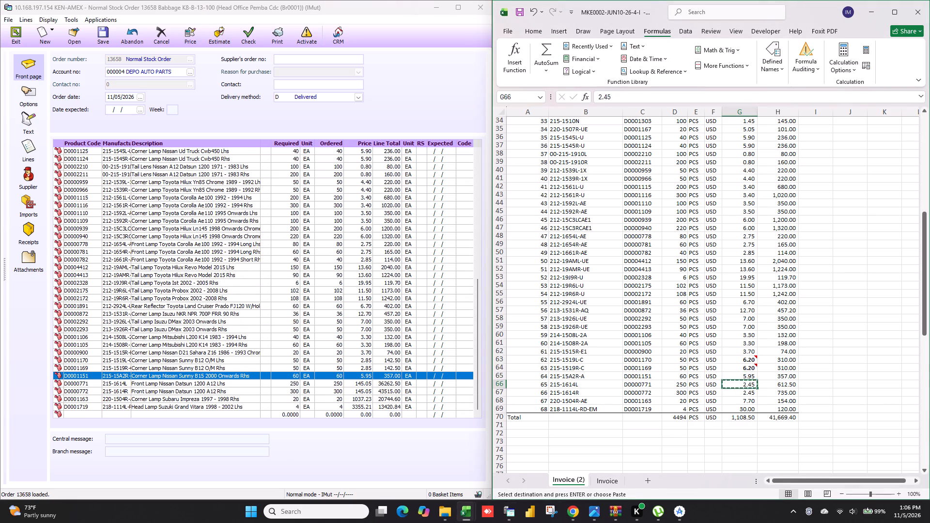
pyautogui.click(363, 383)
pyautogui.hotkey('ctrl', 'v')
pyautogui.click(363, 391)
pyautogui.hotkey('ctrl', 'v')
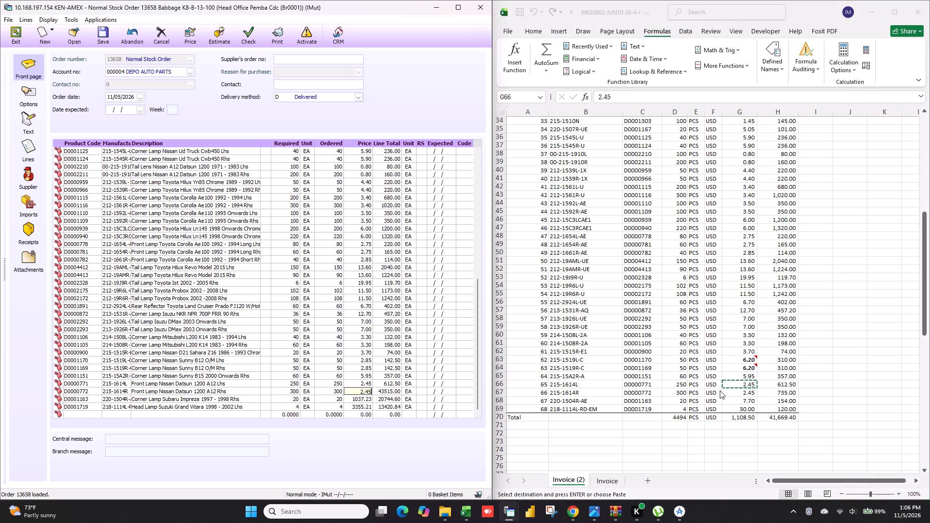
# Copy the 7.70 unit price of D0001163 from the invoice into the Price of its order line.
pyautogui.click(751, 401)
pyautogui.click(740, 398)
pyautogui.hotkey('ctrl', 'c')
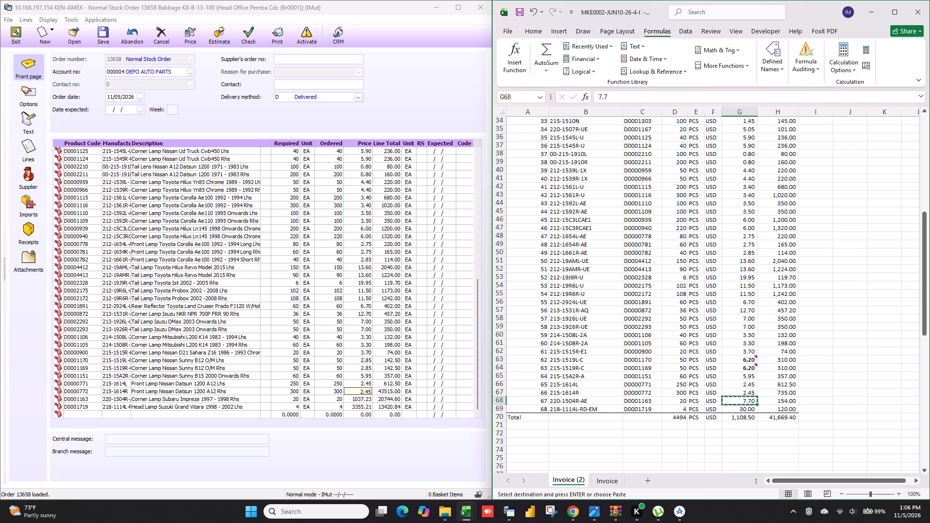
pyautogui.click(357, 400)
pyautogui.hotkey('ctrl', 'v')
# Copy the 30.00 unit price of D0001719 from the invoice into the Price of its order line.
pyautogui.click(736, 408)
pyautogui.click(730, 408)
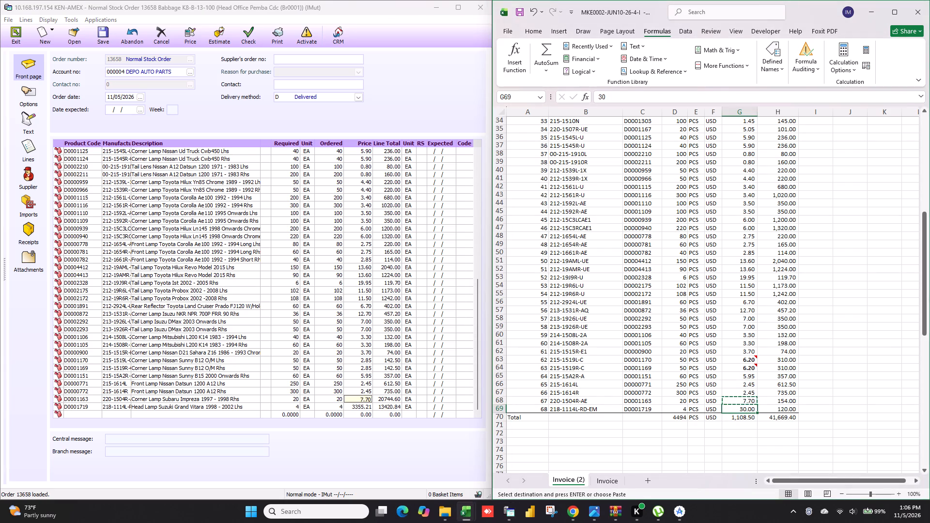
pyautogui.hotkey('ctrl', 'c')
pyautogui.click(358, 406)
pyautogui.hotkey('ctrl', 'v')
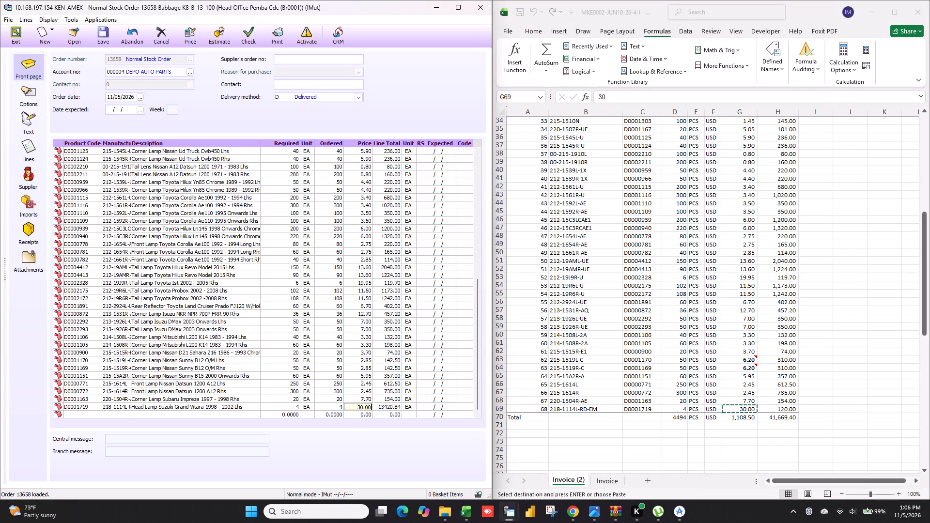
pyautogui.click(365, 379)
# Run the Price calculation on the DEPO AUTO PARTS order using its current quantities.
pyautogui.scroll(12, 365, 379)
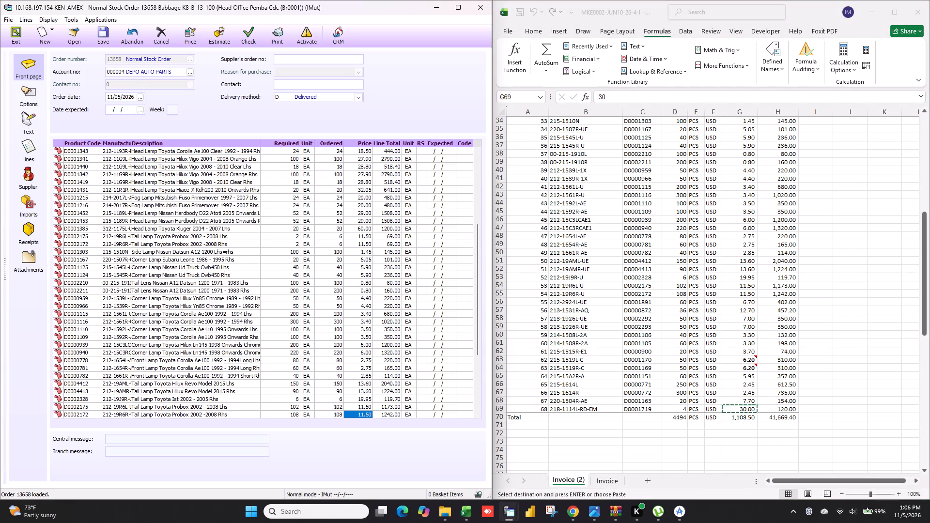
pyautogui.scroll(20, 365, 379)
pyautogui.scroll(16, 365, 379)
pyautogui.scroll(9, 365, 379)
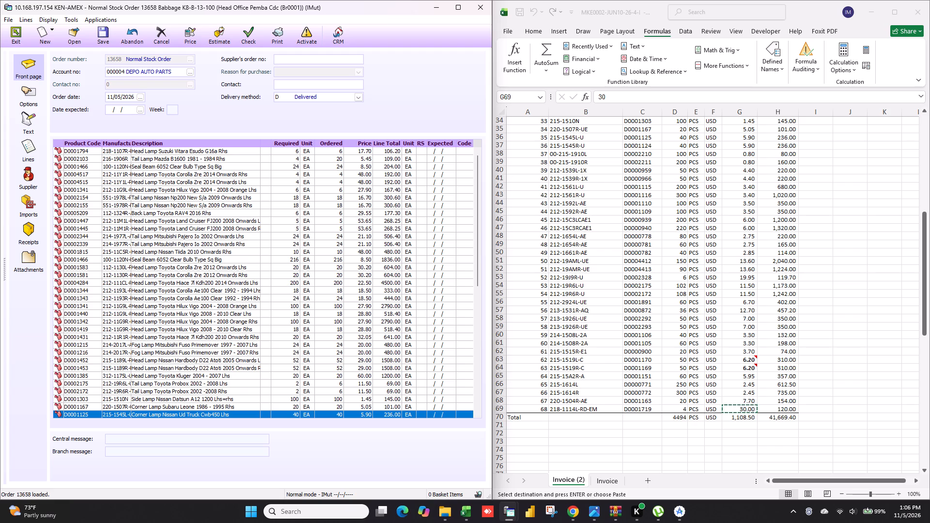
pyautogui.scroll(1, 306, 353)
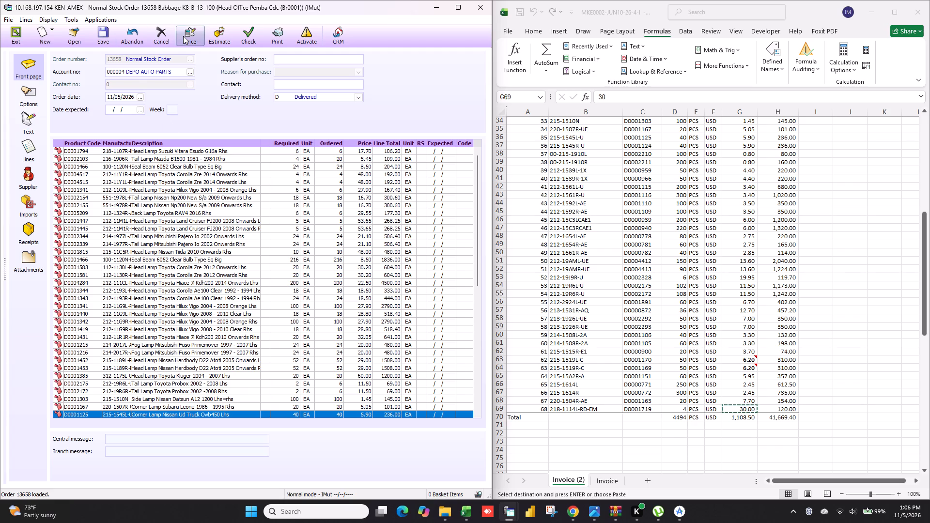
pyautogui.click(183, 36)
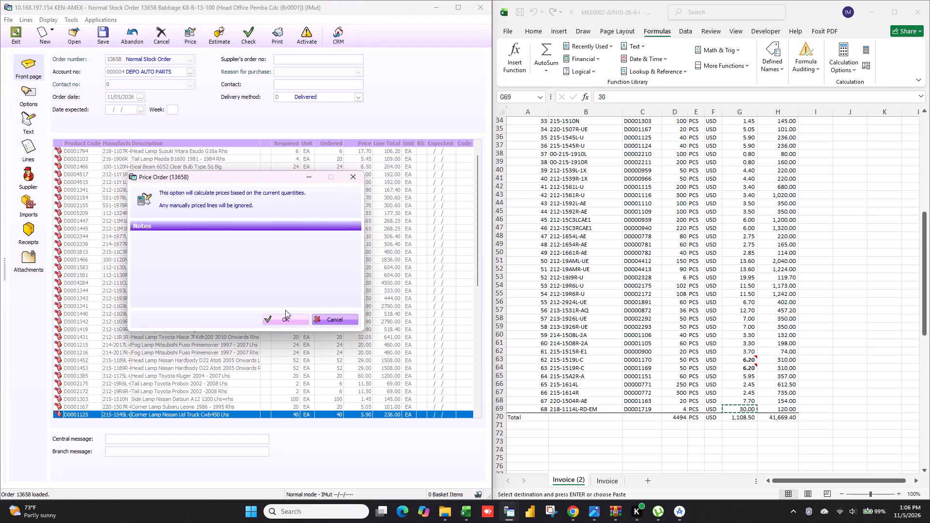
pyautogui.click(285, 318)
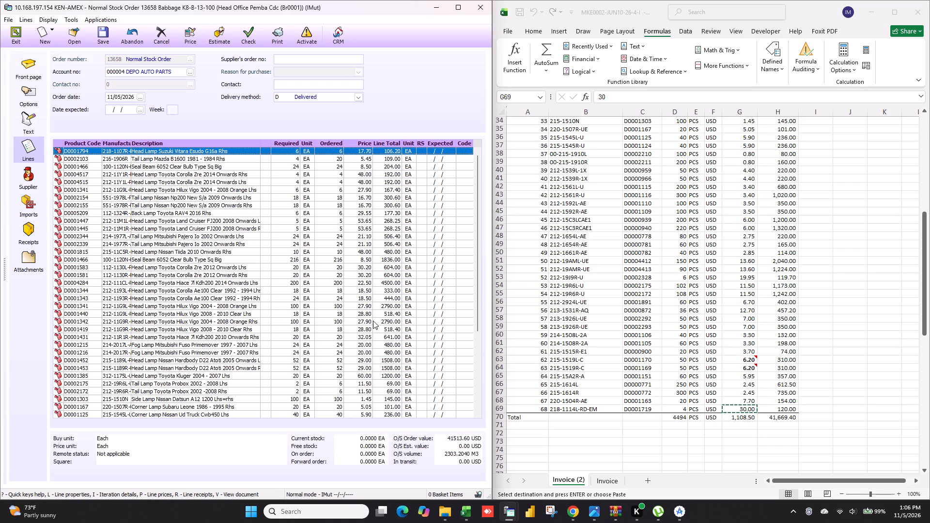
# In the Excel invoice, replace the unit price formula of D0001170 in G63 with the plain value 2.85.
pyautogui.click(749, 356)
pyautogui.click(742, 362)
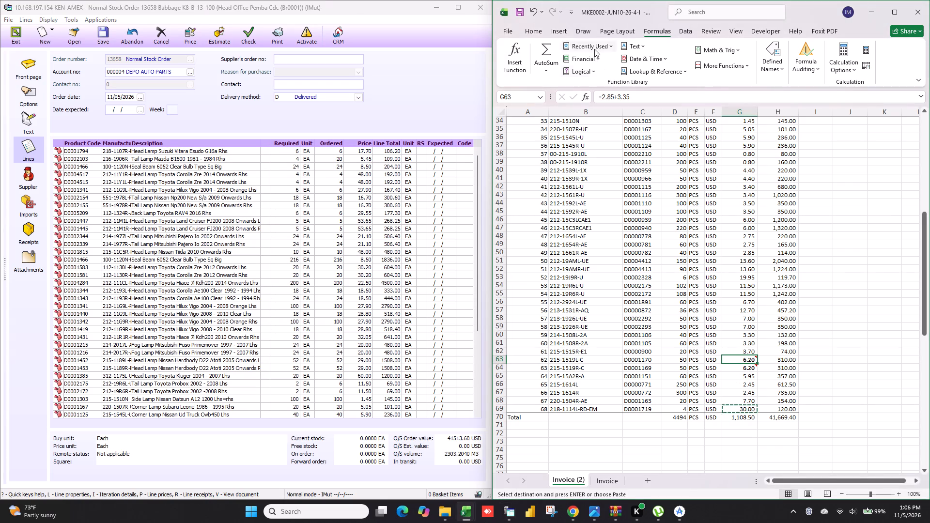
pyautogui.click(632, 97)
pyautogui.press('BackSpace')
pyautogui.press('BackSpace')
pyautogui.press('BackSpace')
pyautogui.press('BackSpace')
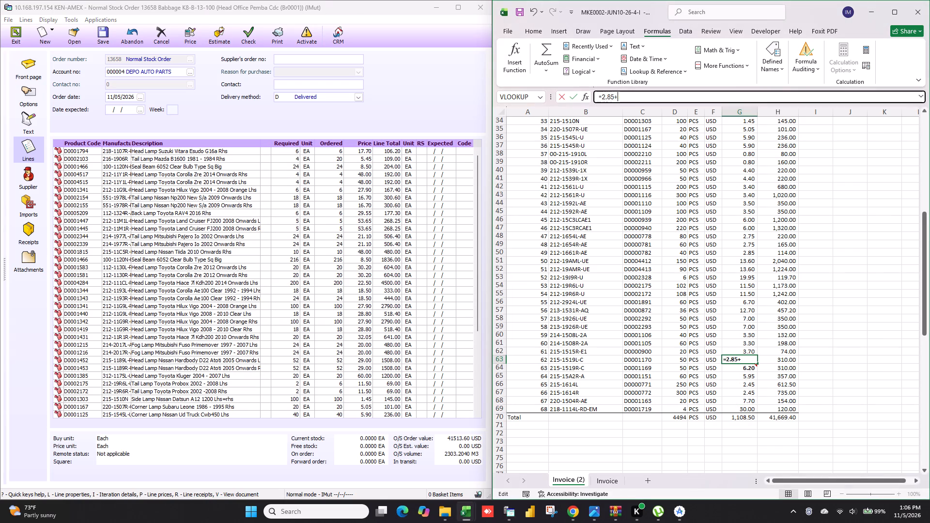
pyautogui.press('BackSpace')
pyautogui.click(603, 99)
pyautogui.press('BackSpace')
pyautogui.press('BackSpace')
pyautogui.click(739, 371)
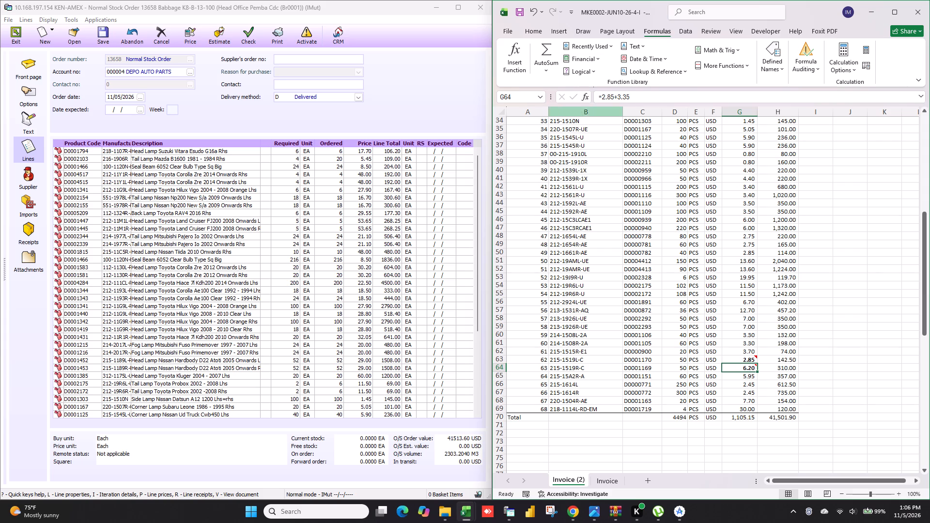
# Replace the unit price formula of D0001169 in G64 with the plain value 2.85.
pyautogui.click(641, 94)
pyautogui.press('BackSpace')
pyautogui.press('BackSpace')
pyautogui.press('BackSpace')
pyautogui.press('BackSpace')
pyautogui.press('BackSpace')
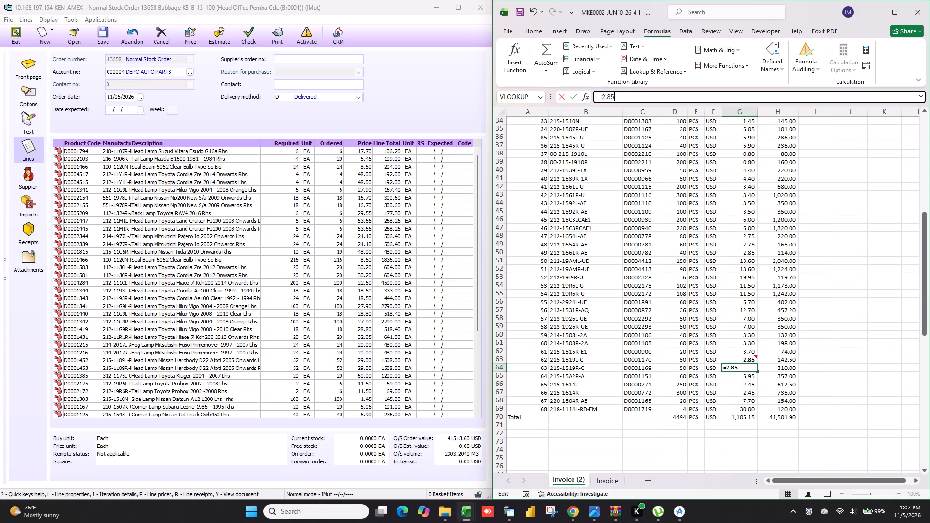
pyautogui.click(604, 96)
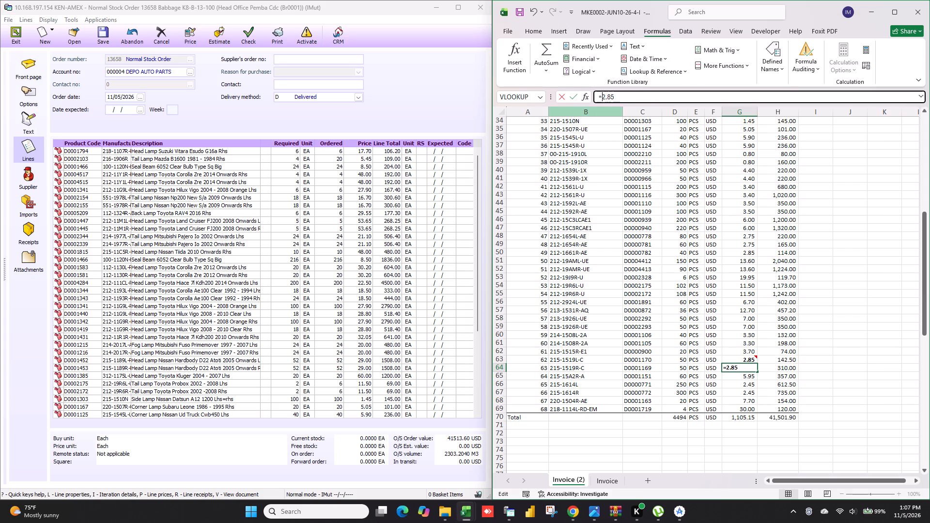
pyautogui.press('Left')
pyautogui.press('BackSpace')
pyautogui.press('BackSpace')
pyautogui.click(844, 317)
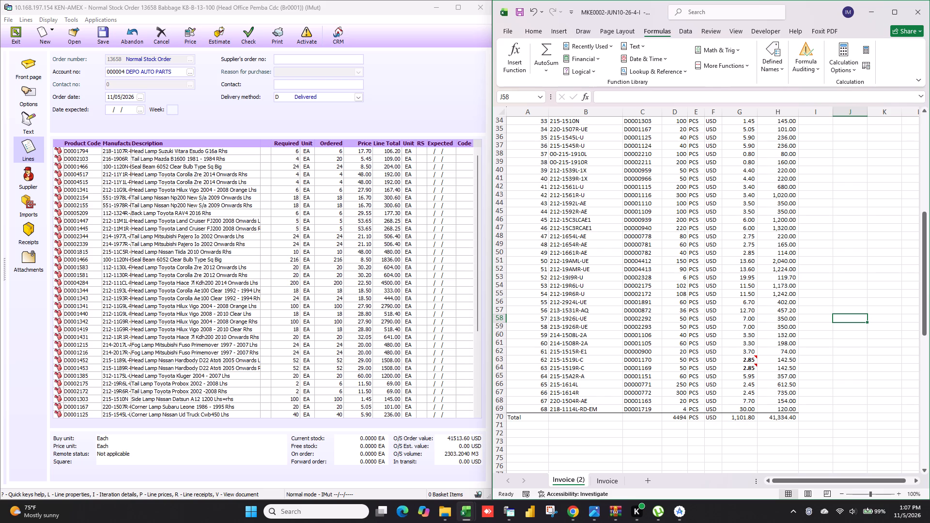
# Copy the K8 order lines grid and paste it beside the invoice data on the Invoice (2) sheet, starting at J1.
pyautogui.keyDown('ctrl'); pyautogui.rightClick(71, 143); pyautogui.keyUp('ctrl')
pyautogui.click(821, 184)
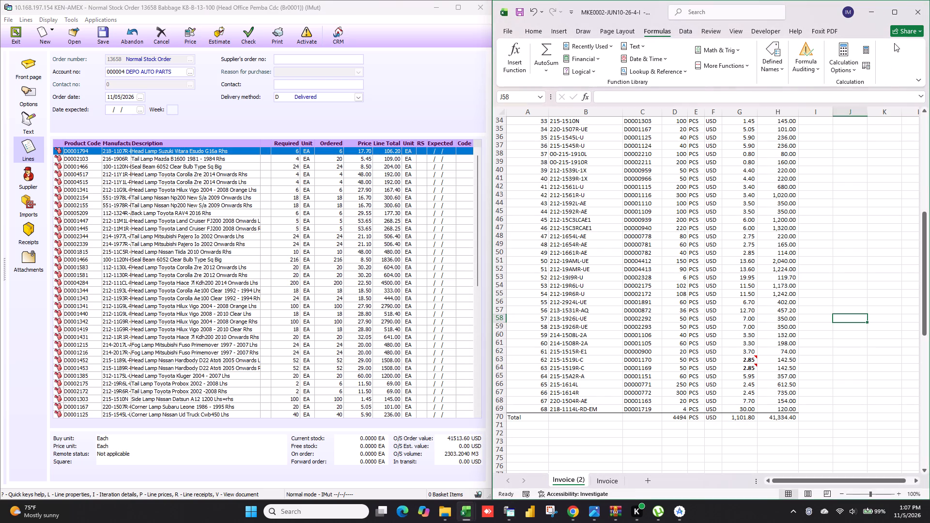
pyautogui.click(894, 13)
pyautogui.scroll(20, 731, 253)
pyautogui.scroll(5, 731, 253)
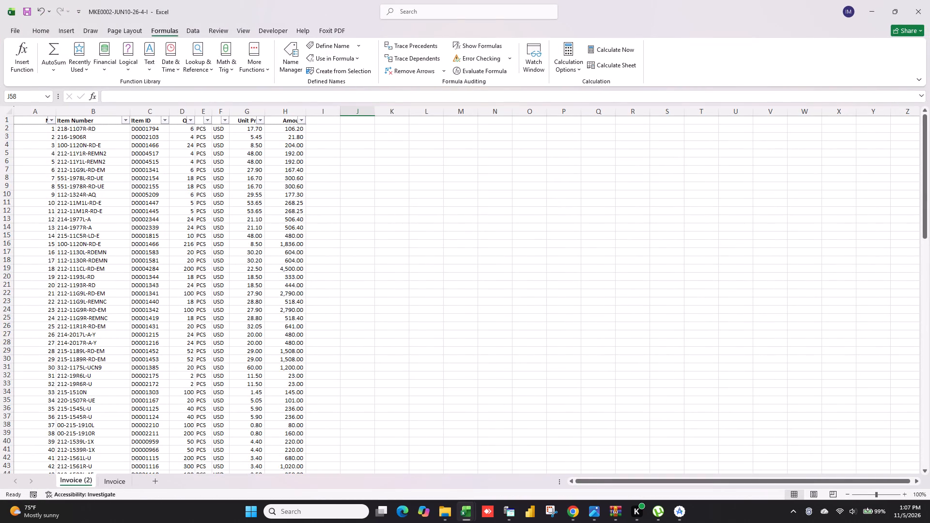
pyautogui.click(346, 121)
pyautogui.moveTo(346, 121); pyautogui.dragTo(353, 122, button='right')
pyautogui.click(373, 189)
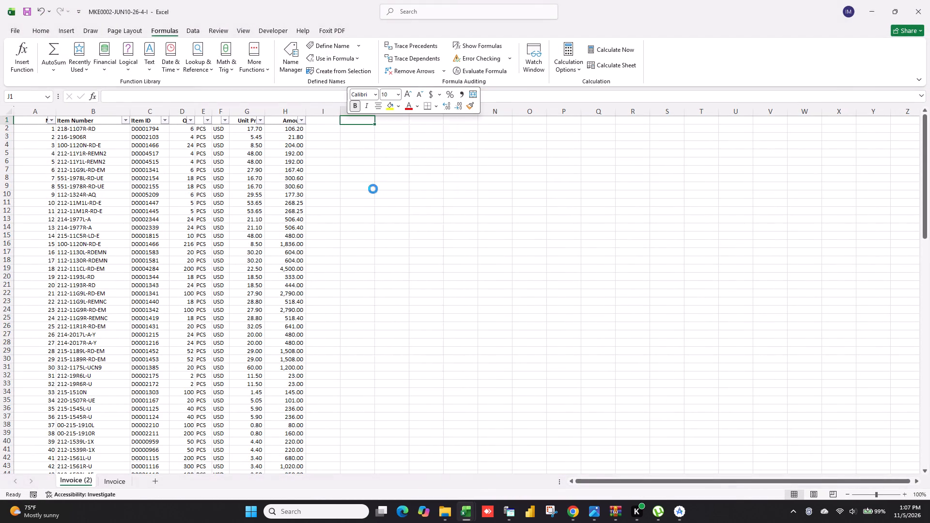
pyautogui.click(438, 194)
# Enter =D2=O2 in I2 to compare invoice quantity with Required quantity, fill it down all lines and review the results.
pyautogui.click(325, 127)
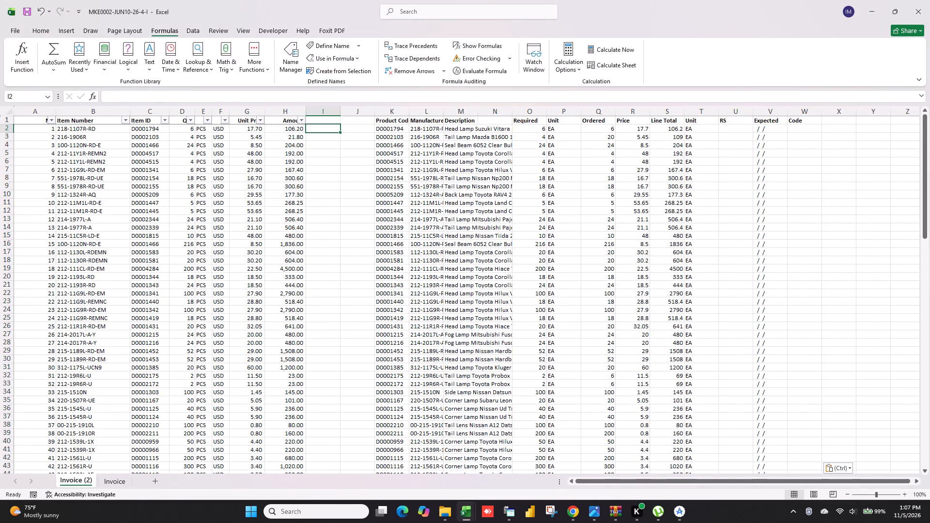
pyautogui.press('Left')
pyautogui.press('Right')
pyautogui.press('=')
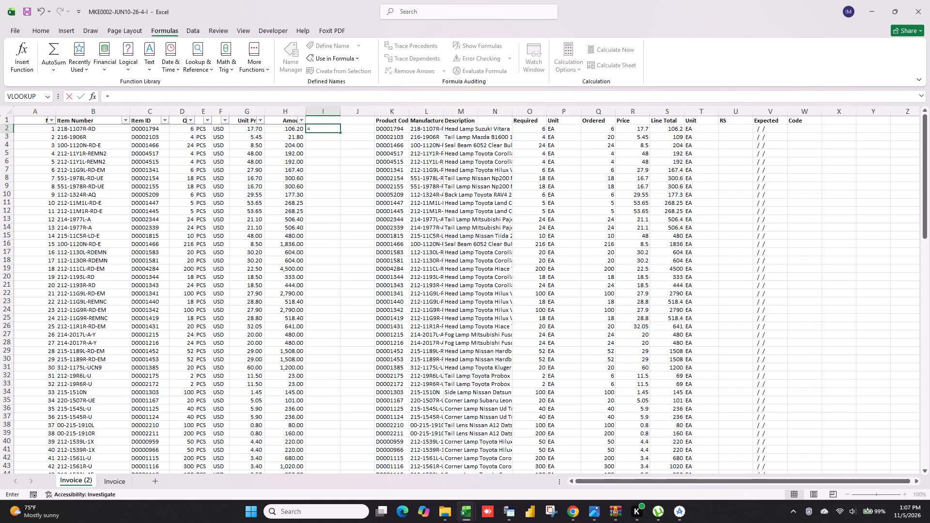
pyautogui.click(187, 129)
pyautogui.press('=')
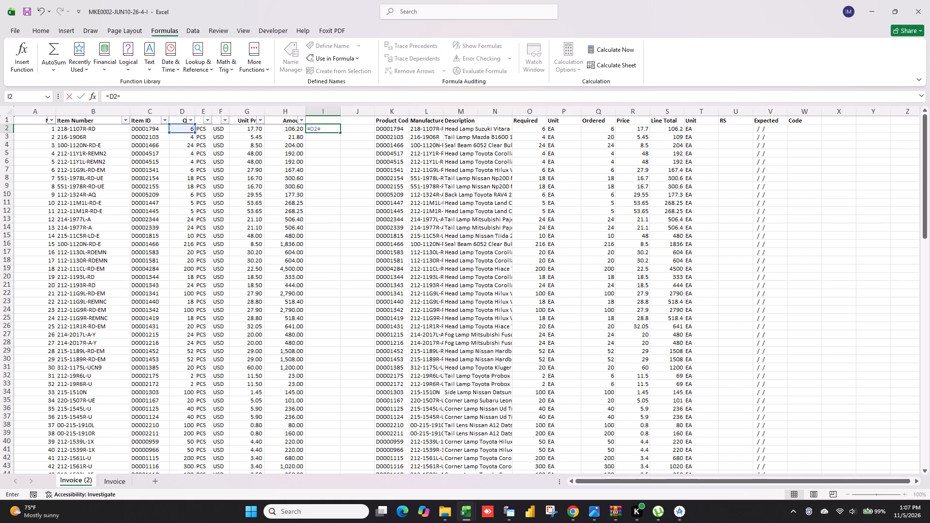
pyautogui.click(542, 129)
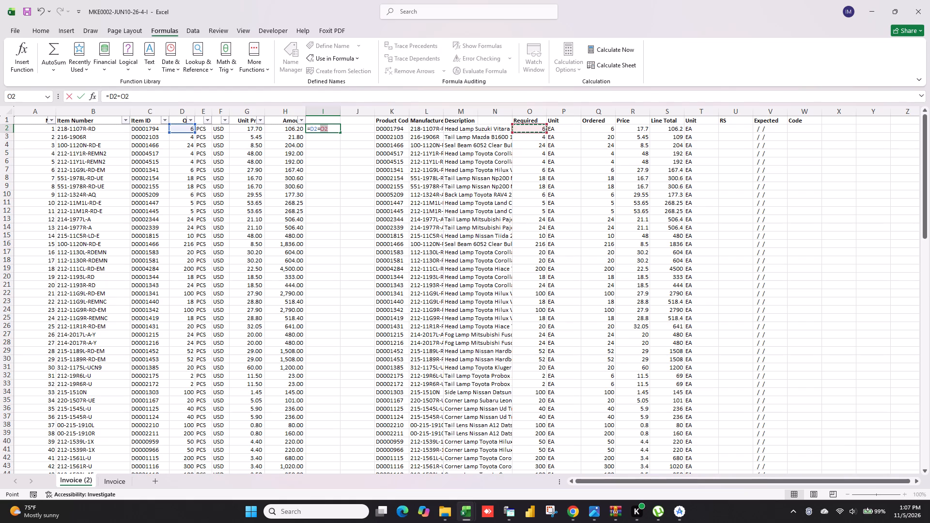
pyautogui.press('Return')
pyautogui.click(331, 128)
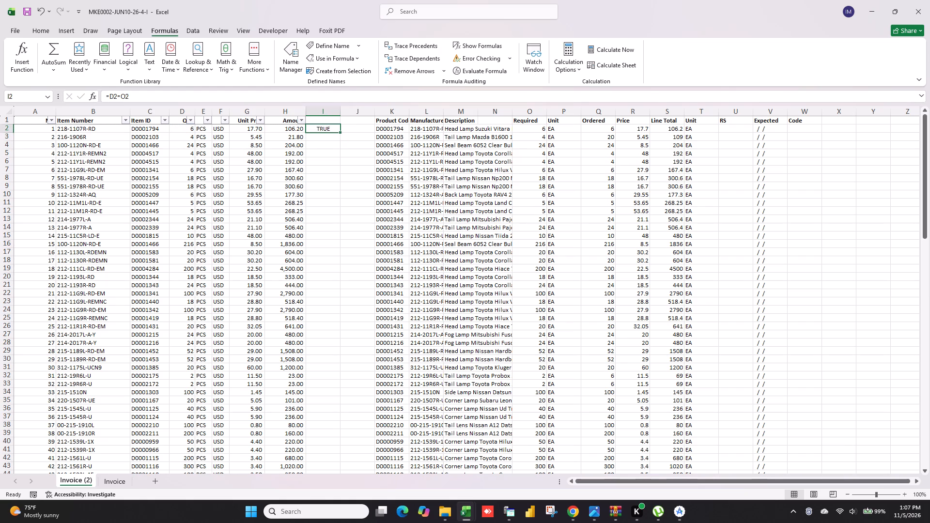
pyautogui.doubleClick(340, 134)
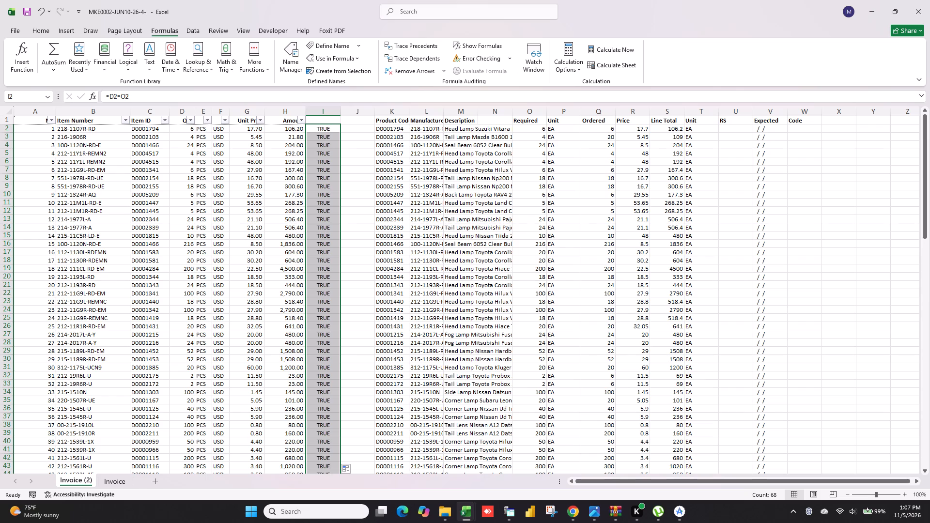
pyautogui.scroll(-20, 309, 331)
pyautogui.scroll(9, 332, 341)
pyautogui.scroll(14, 332, 341)
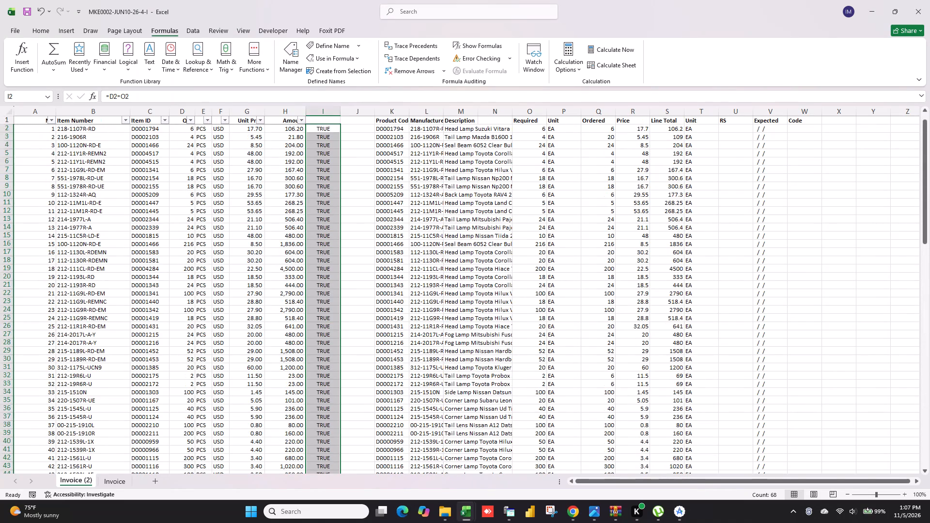
pyautogui.scroll(13, 332, 341)
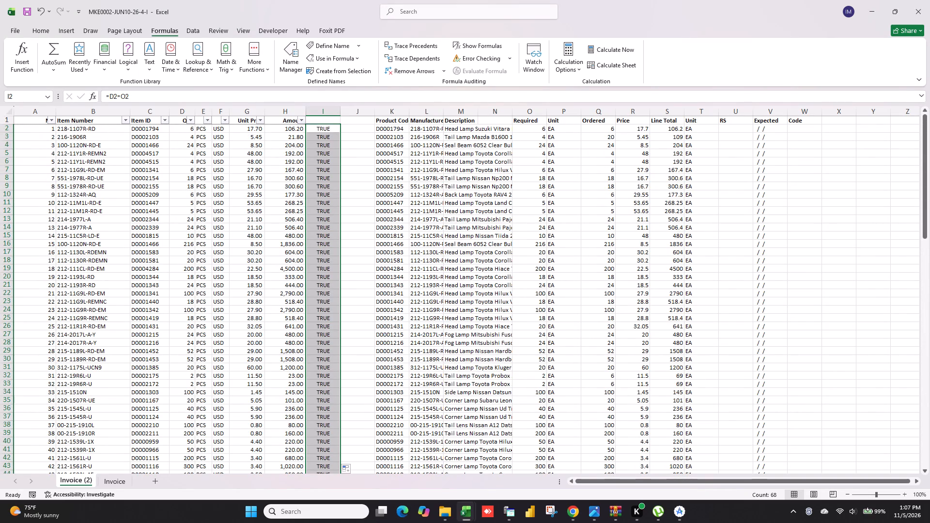
# Enter =H2=S2 in J2 to compare invoice amount with order Line Total, fill it down all lines and review the results.
pyautogui.click(364, 129)
pyautogui.press('=')
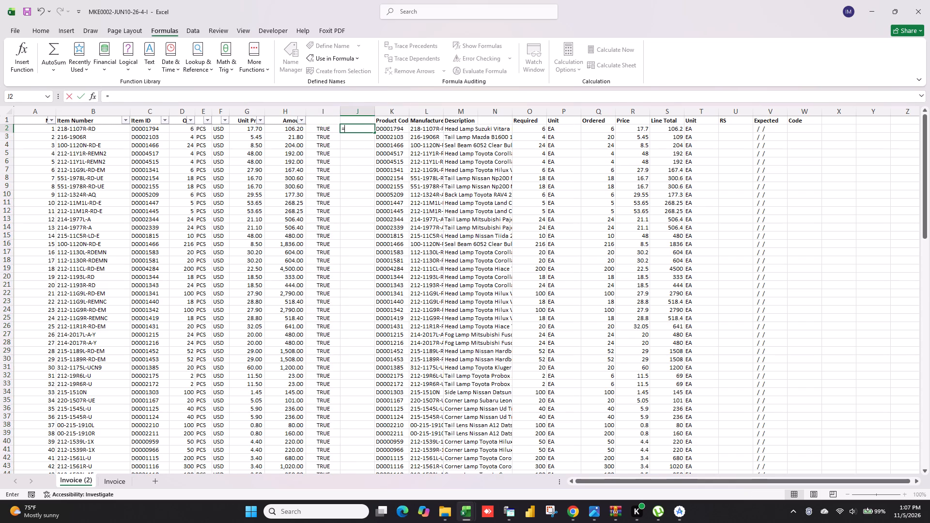
pyautogui.click(243, 128)
pyautogui.press('=')
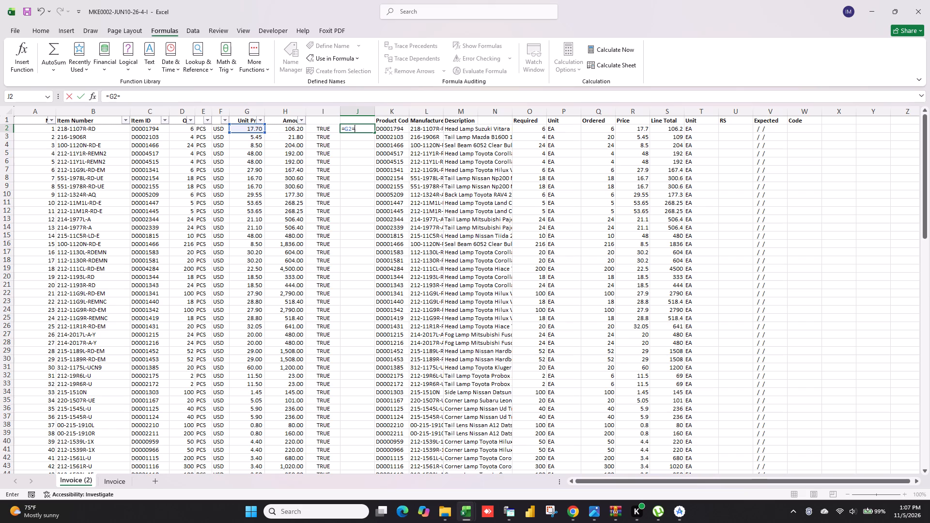
pyautogui.press('BackSpace')
pyautogui.press('BackSpace')
pyautogui.press('BackSpace')
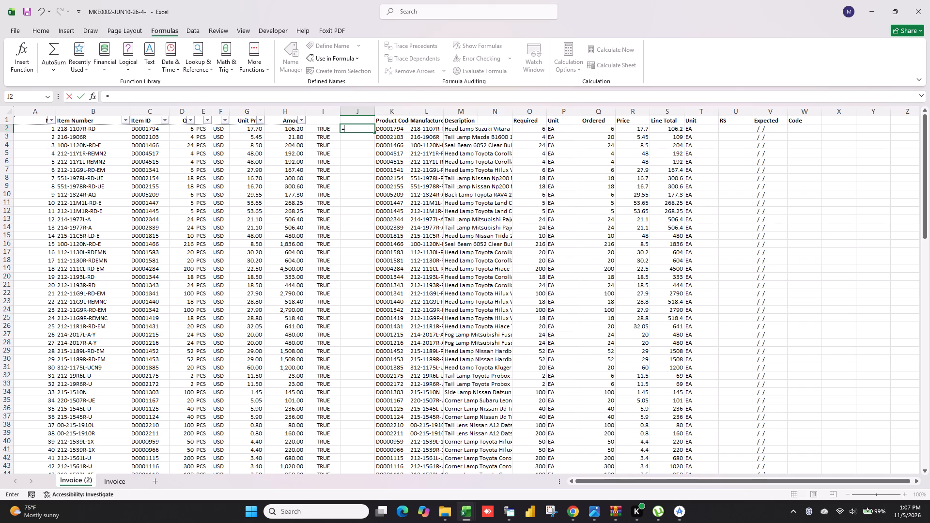
pyautogui.click(291, 130)
pyautogui.press('=')
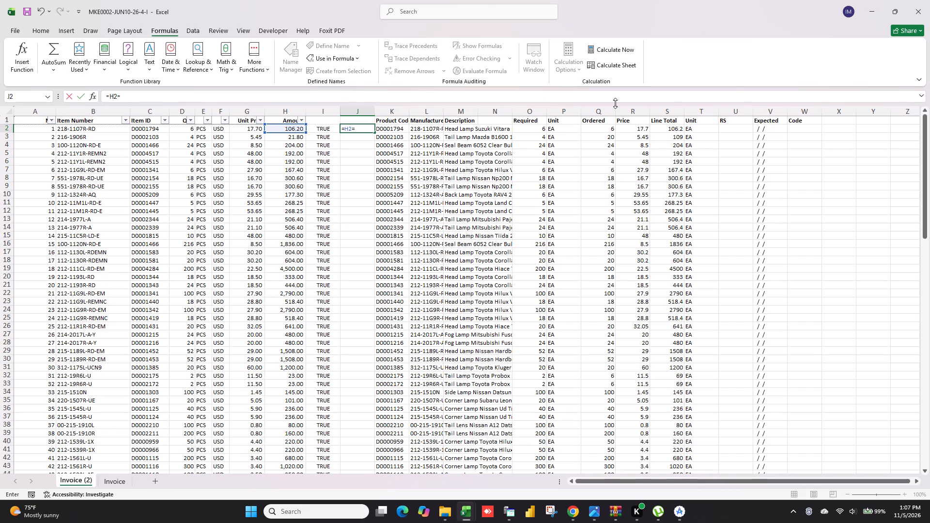
pyautogui.click(673, 132)
pyautogui.press('Return')
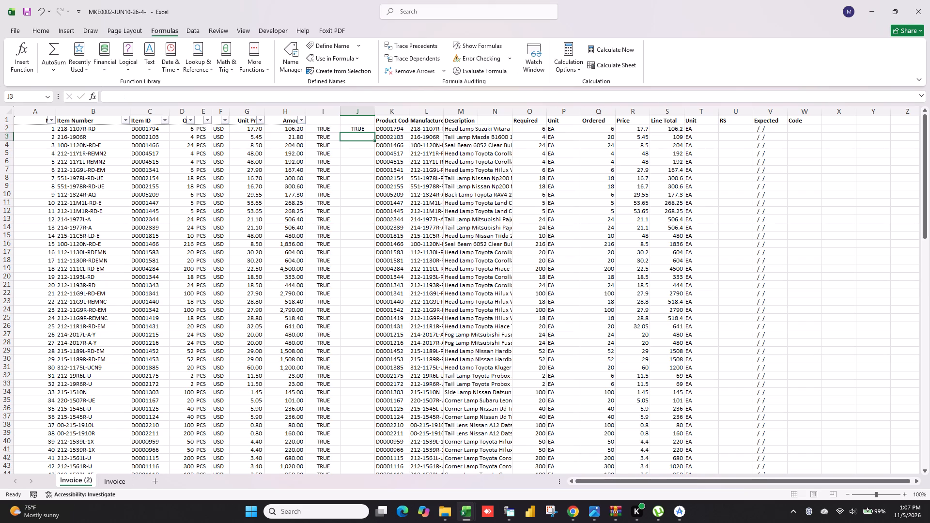
pyautogui.click(355, 129)
pyautogui.doubleClick(374, 132)
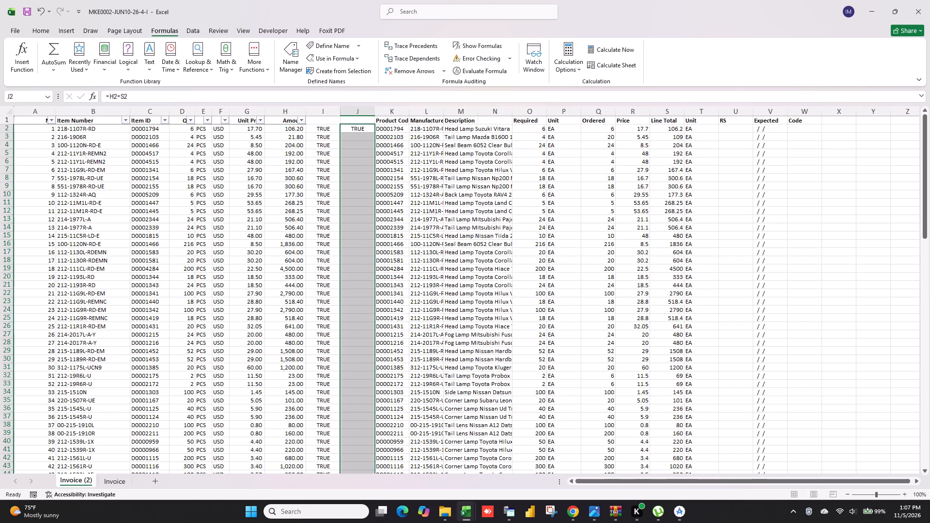
pyautogui.scroll(-7, 387, 290)
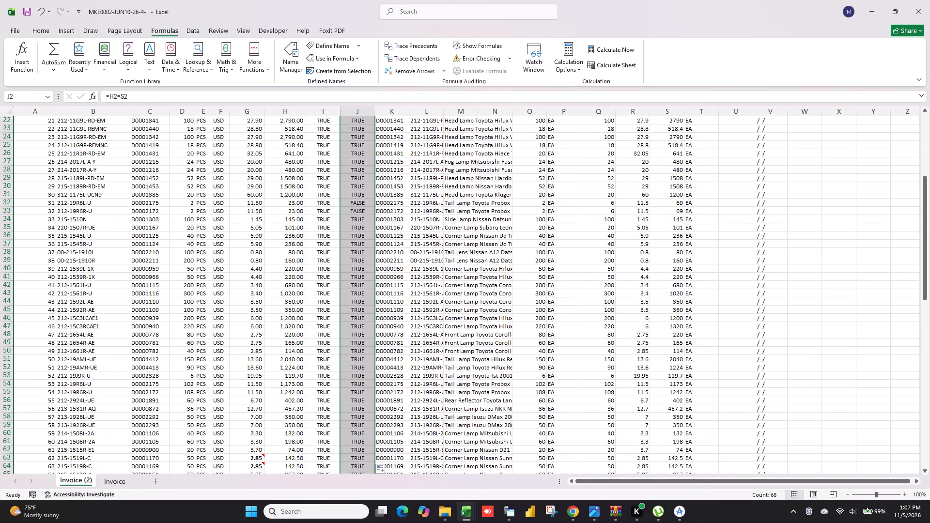
pyautogui.scroll(11, 360, 208)
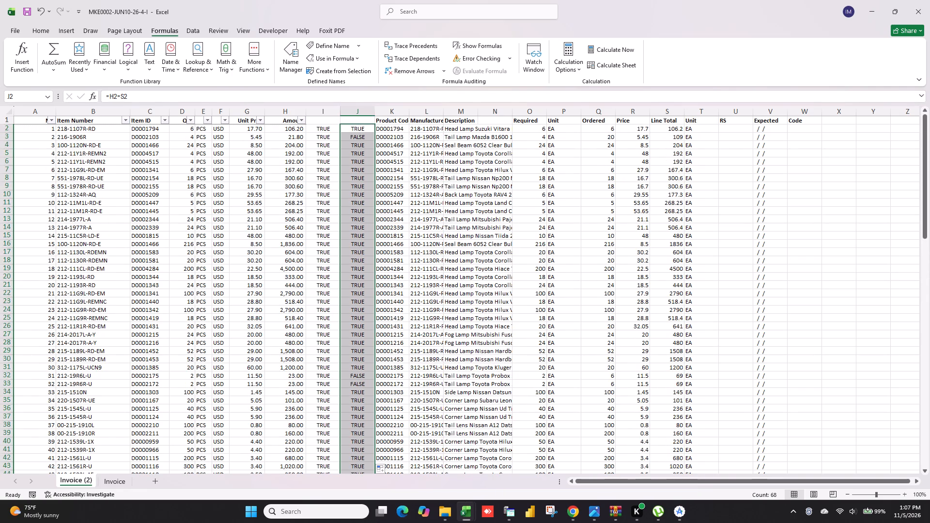
# Reapply the header filters to include the comparison columns and filter column J to show only FALSE rows.
pyautogui.click(362, 118)
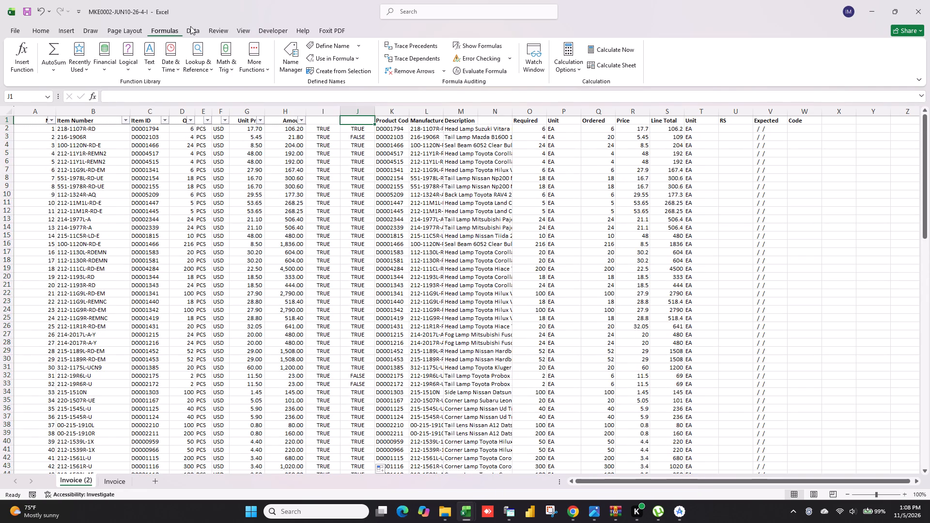
pyautogui.click(192, 25)
pyautogui.doubleClick(342, 49)
pyautogui.doubleClick(342, 49)
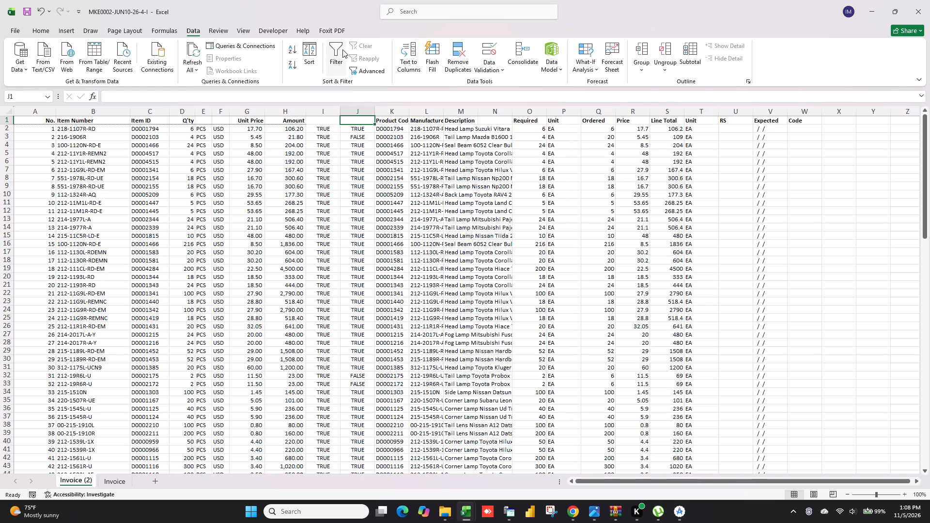
pyautogui.click(370, 120)
pyautogui.click(286, 246)
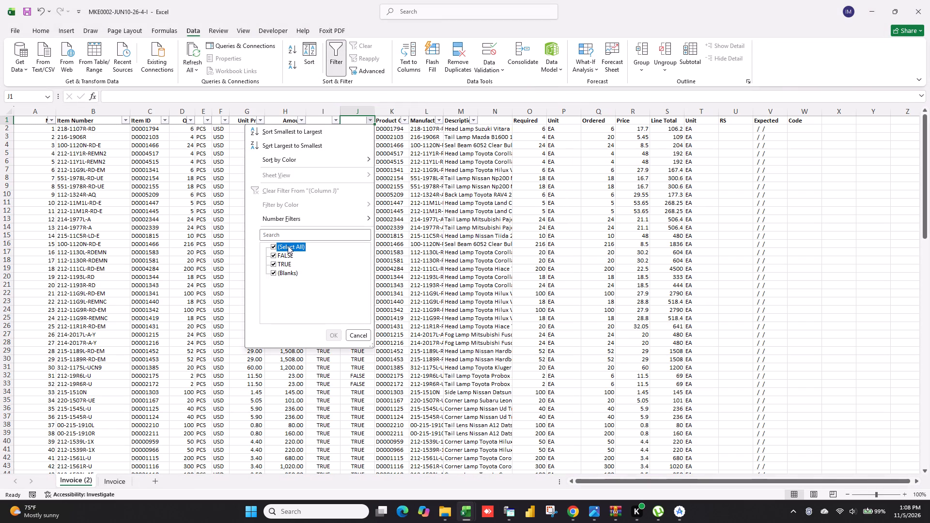
pyautogui.click(287, 255)
pyautogui.click(342, 334)
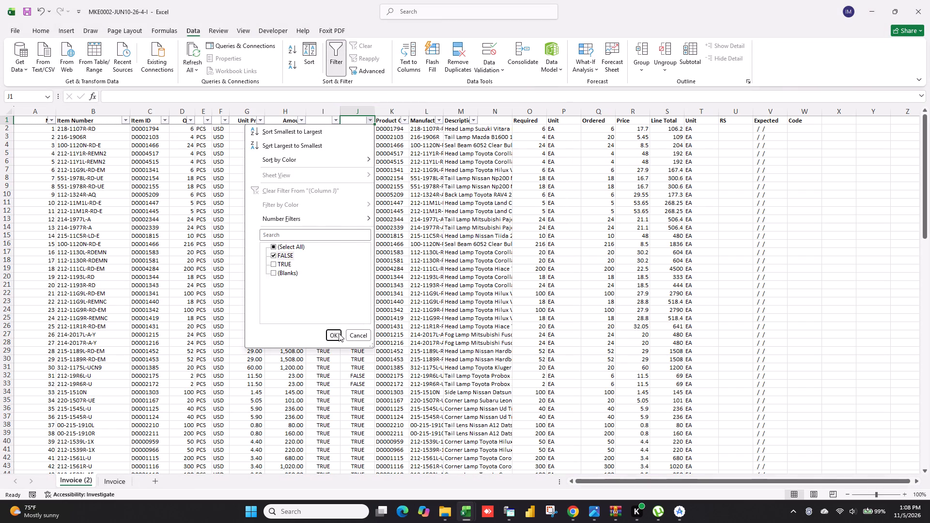
# Apply the column J filter on the Invoice (2) sheet so only the FALSE rows are listed.
pyautogui.click(338, 333)
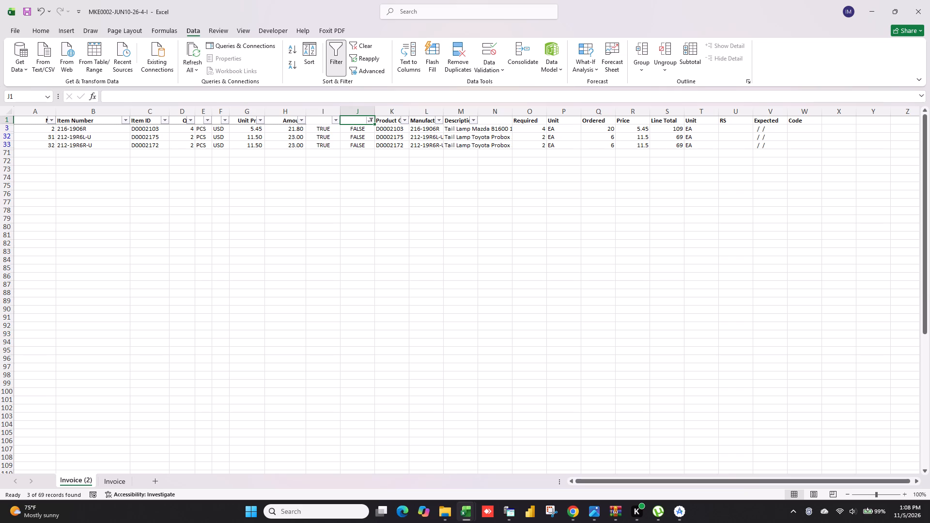
pyautogui.click(359, 131)
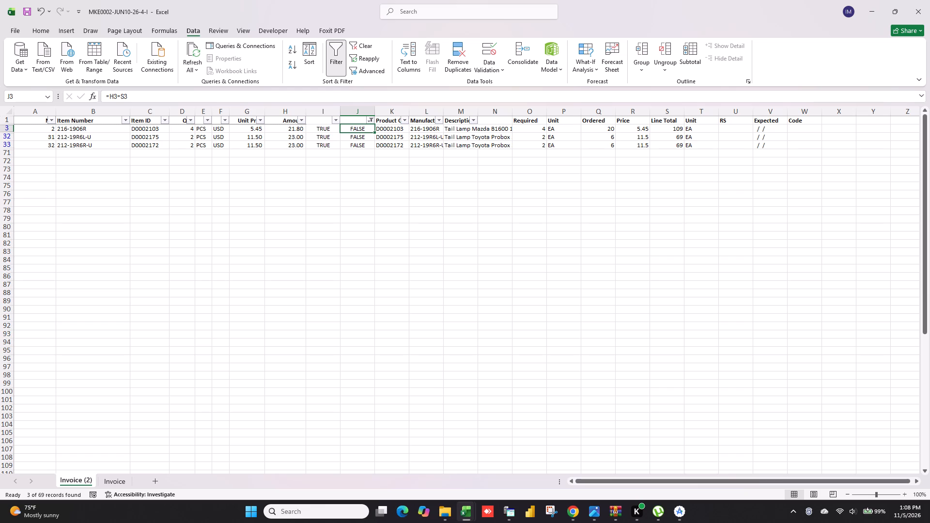
# Copy item ID D0002103, find its line in the K8 order and enter quantity 4, declining the suggested order quantity.
pyautogui.click(133, 129)
pyautogui.hotkey('ctrl', 'c')
pyautogui.hotkey('alt', 'Tab')
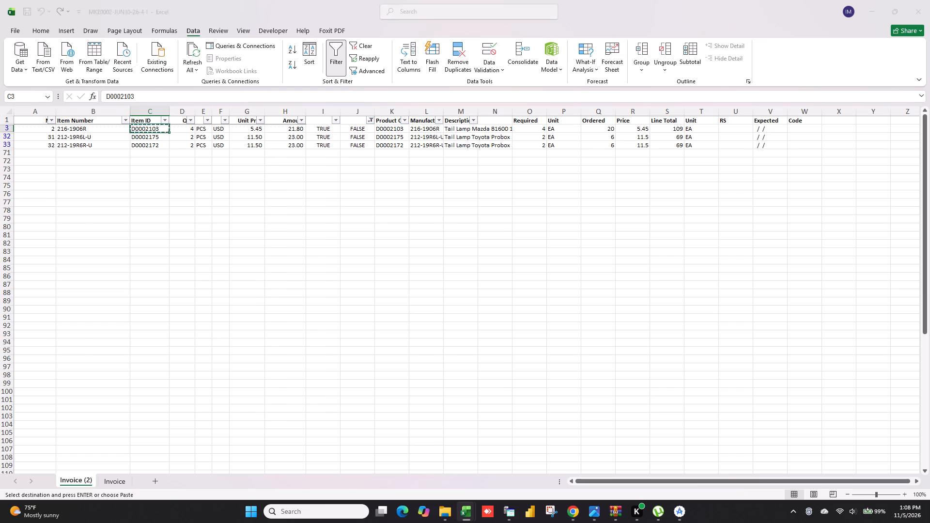
pyautogui.click(215, 221)
pyautogui.hotkey('ctrl', 'f')
pyautogui.hotkey('ctrl', 'v')
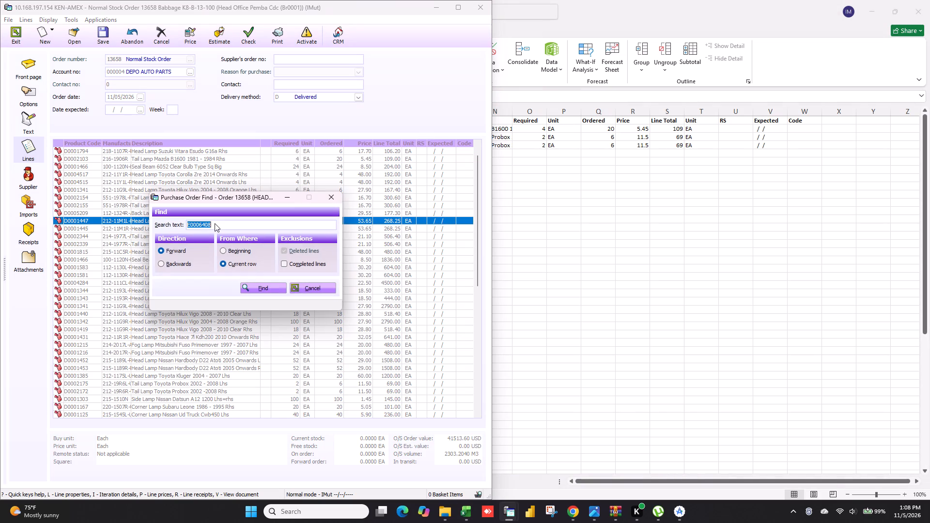
pyautogui.hotkey('ctrl', 'v')
pyautogui.press('Return')
pyautogui.press('Return')
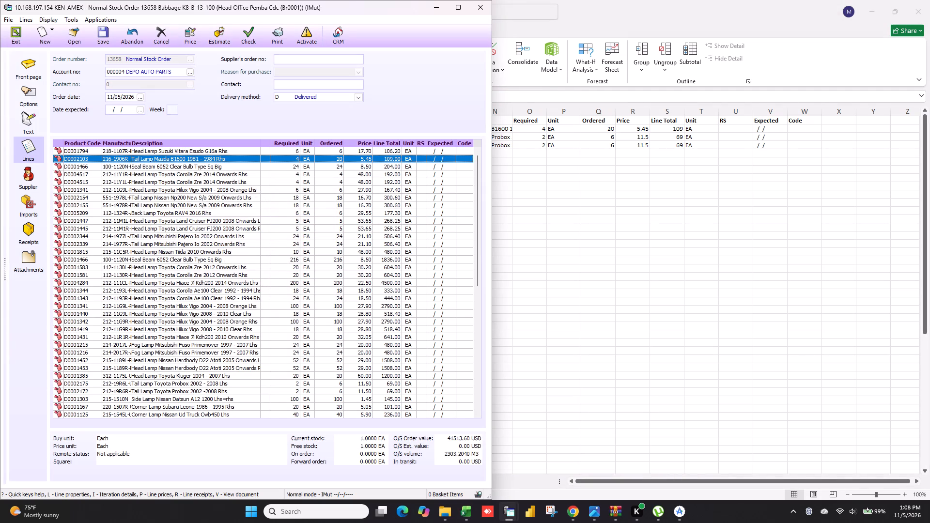
pyautogui.click(292, 157)
pyautogui.press('4')
pyautogui.press('Return')
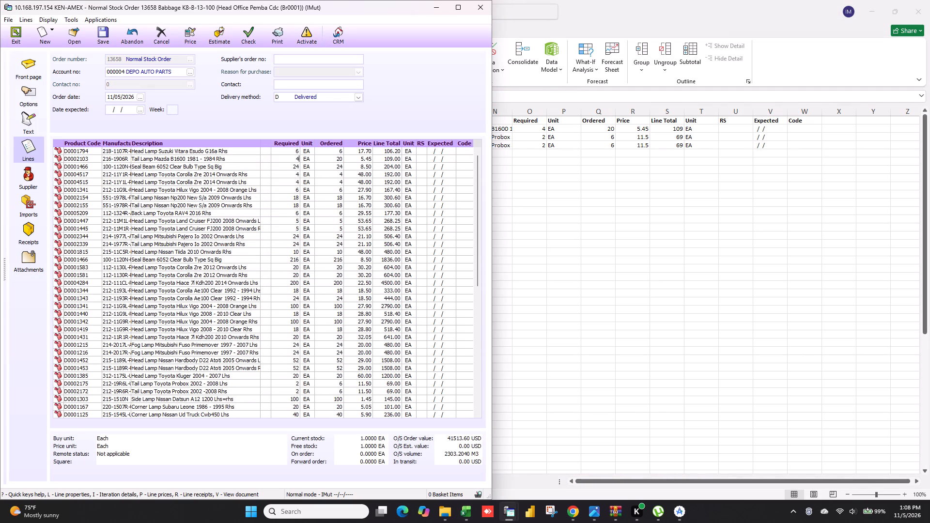
pyautogui.click(297, 273)
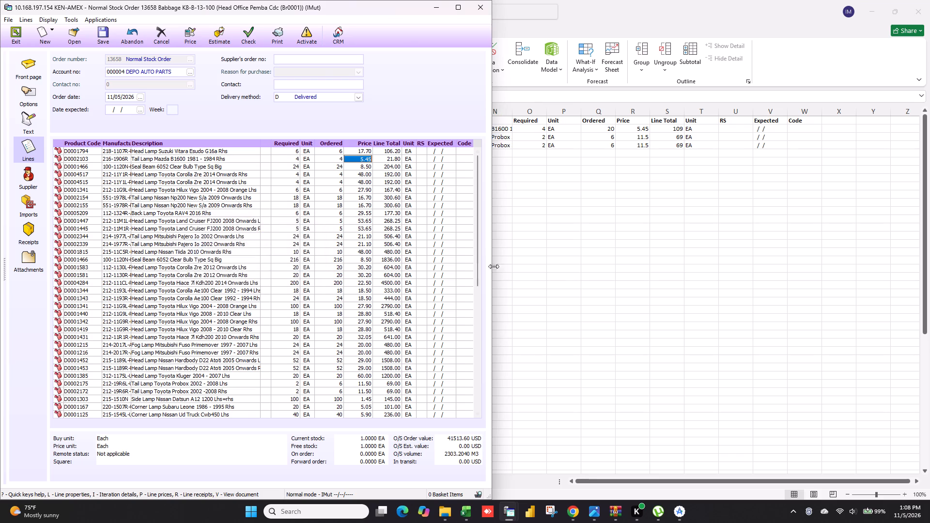
# Copy item ID D0002175 from Excel, find its K8 order line and enter quantity 2, declining the suggested order quantity.
pyautogui.click(572, 264)
pyautogui.click(146, 140)
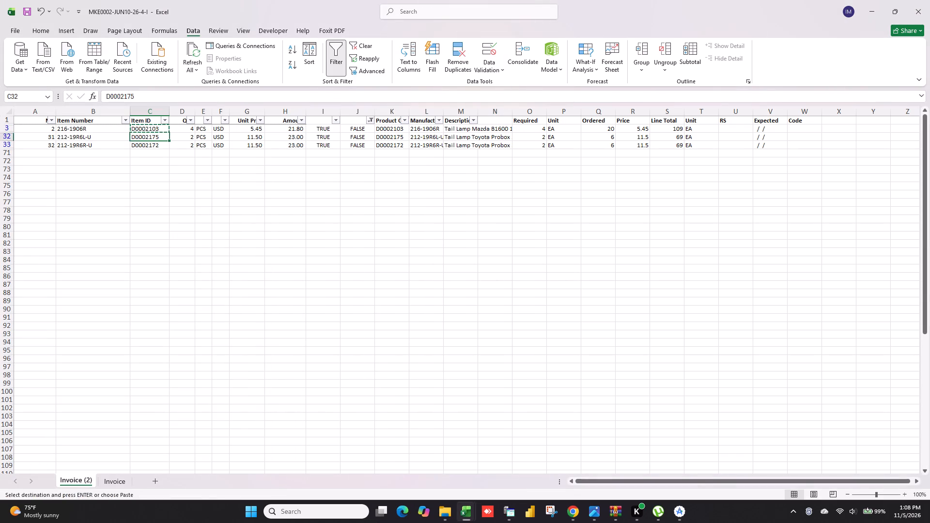
pyautogui.hotkey('ctrl', 'c')
pyautogui.hotkey('alt', 'Tab')
pyautogui.click(226, 266)
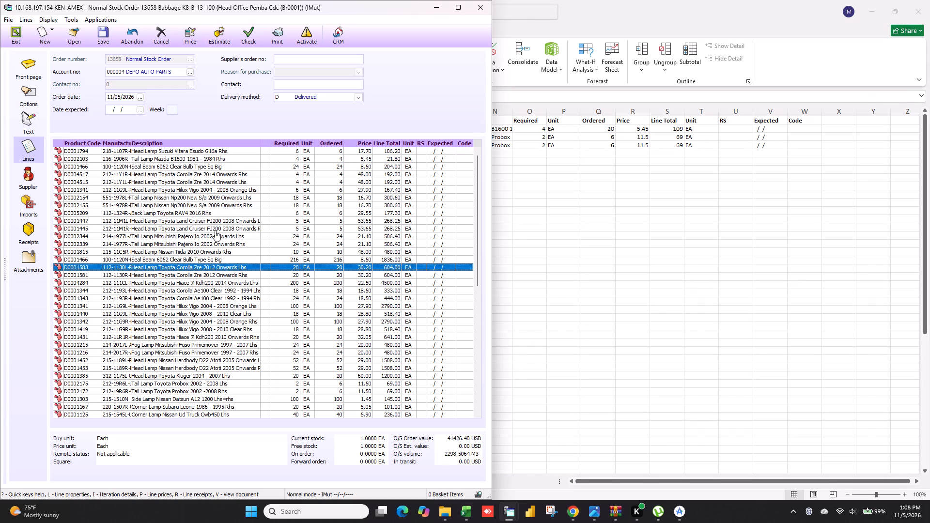
pyautogui.hotkey('ctrl', 'f')
pyautogui.hotkey('ctrl', 'v')
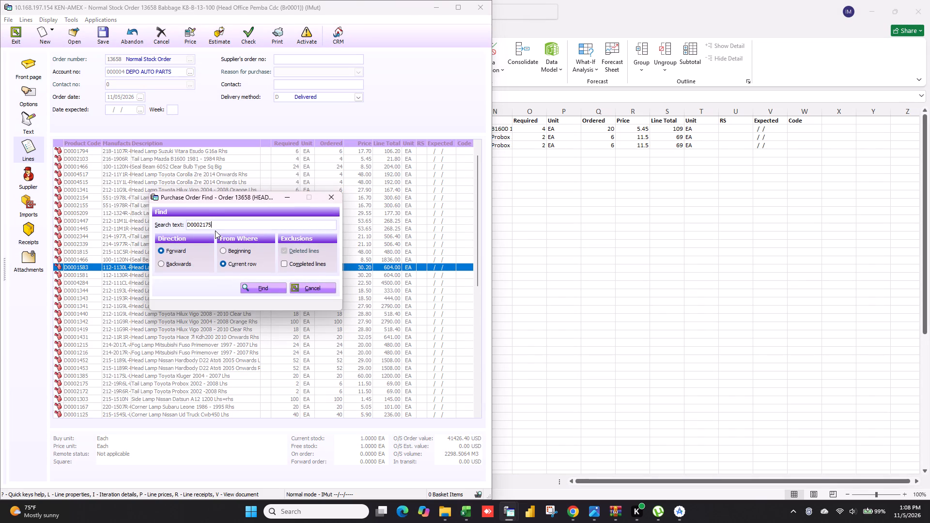
pyautogui.hotkey('ctrl', 'a')
pyautogui.hotkey('ctrl', 'v')
pyautogui.press('Return')
pyautogui.press('Return')
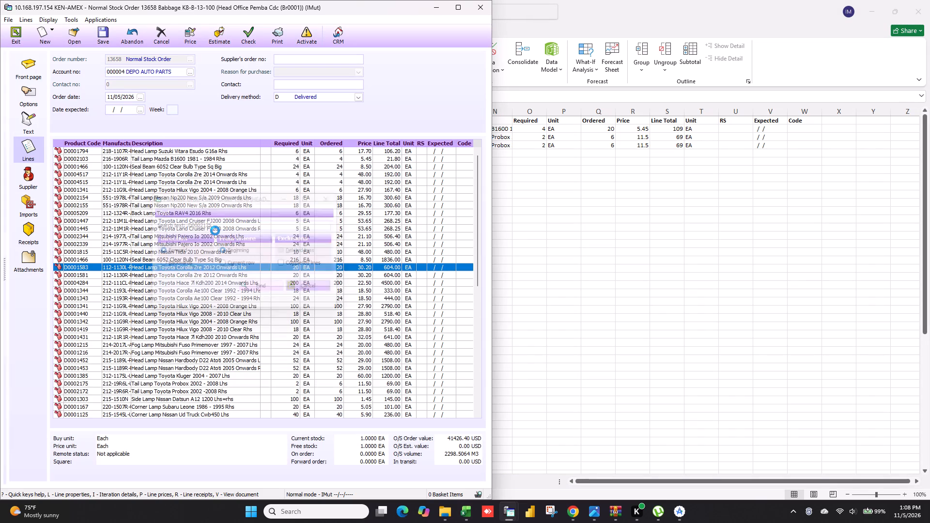
pyautogui.click(294, 386)
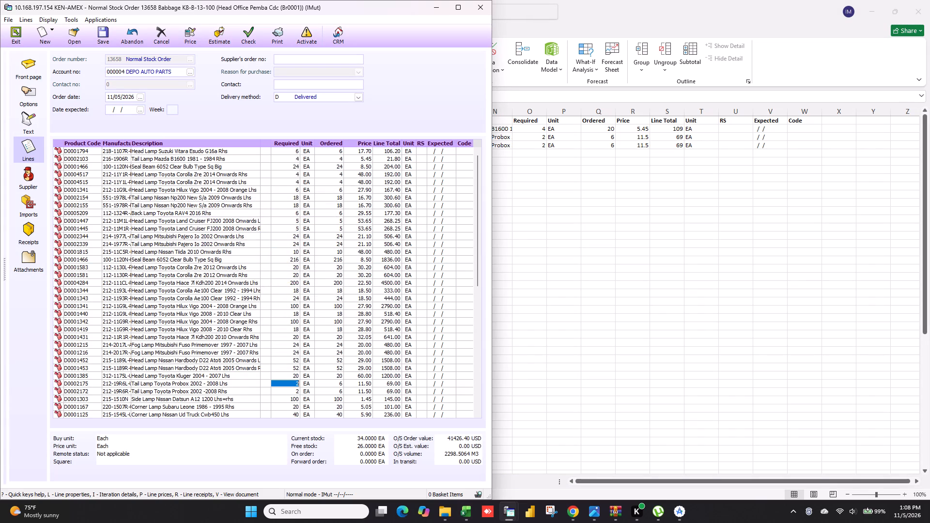
pyautogui.press('2')
pyautogui.press('Return')
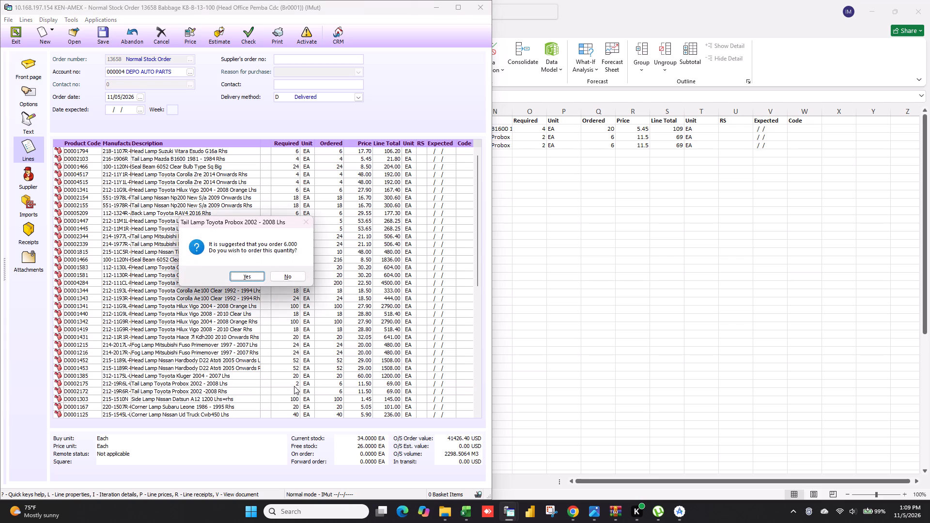
pyautogui.click(284, 272)
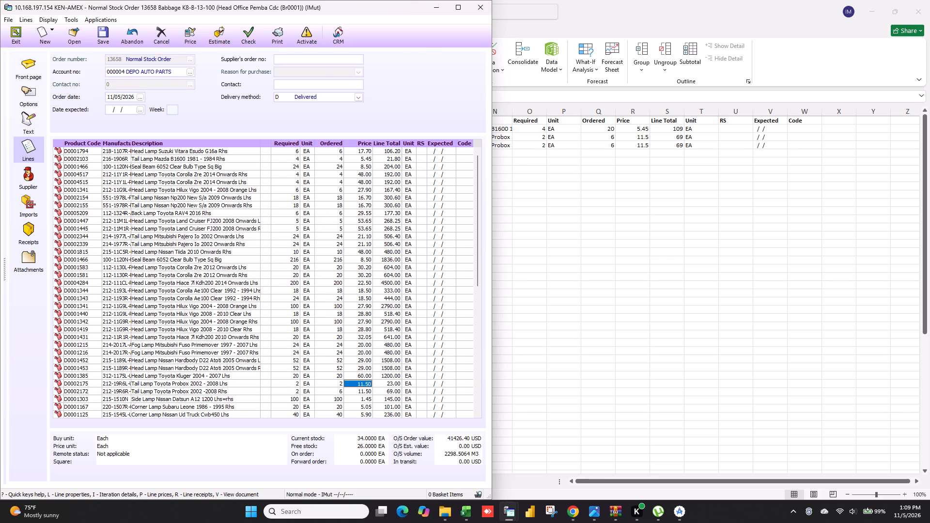
# Copy item ID D0002172 from Excel, find its K8 order line and enter quantity 2, declining the suggested order quantity.
pyautogui.click(570, 240)
pyautogui.click(154, 146)
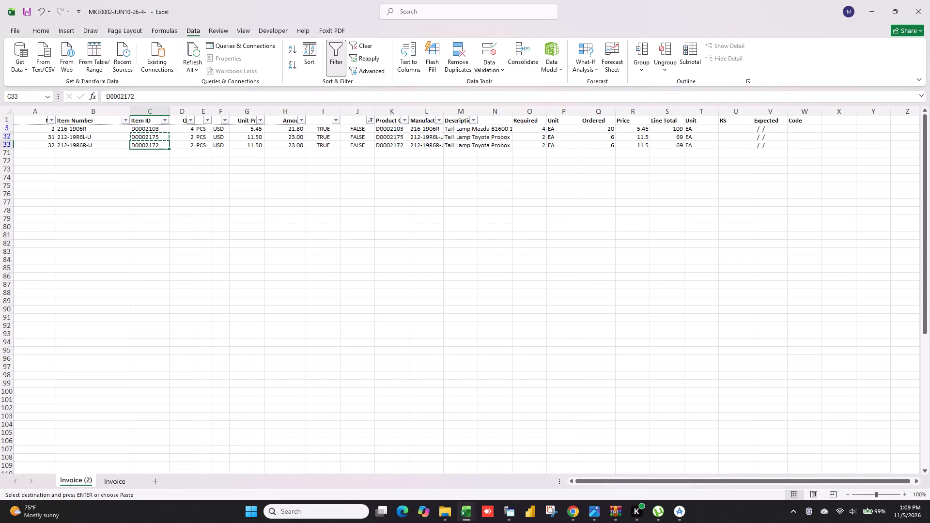
pyautogui.hotkey('ctrl', 'c')
pyautogui.hotkey('alt', 'Tab')
pyautogui.click(178, 285)
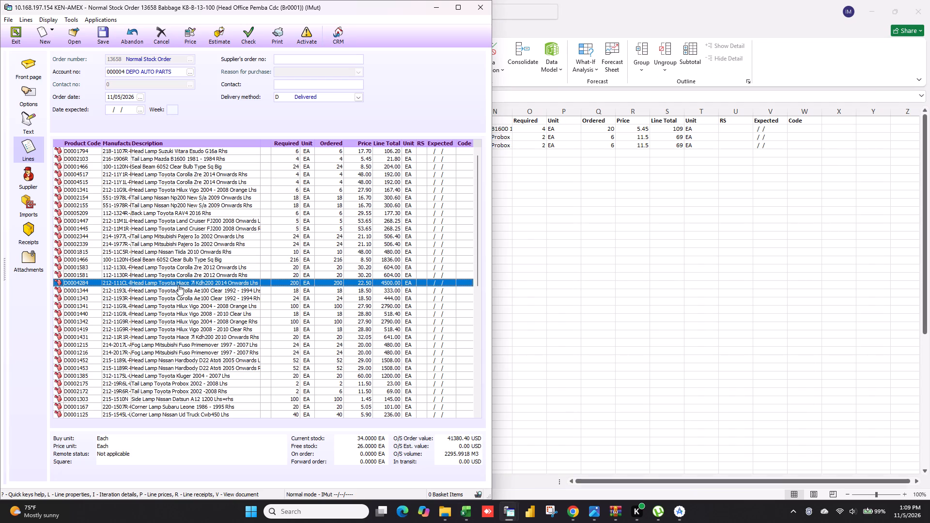
pyautogui.hotkey('ctrl', 'f')
pyautogui.hotkey('ctrl', 'v')
pyautogui.press('Return')
pyautogui.press('Return')
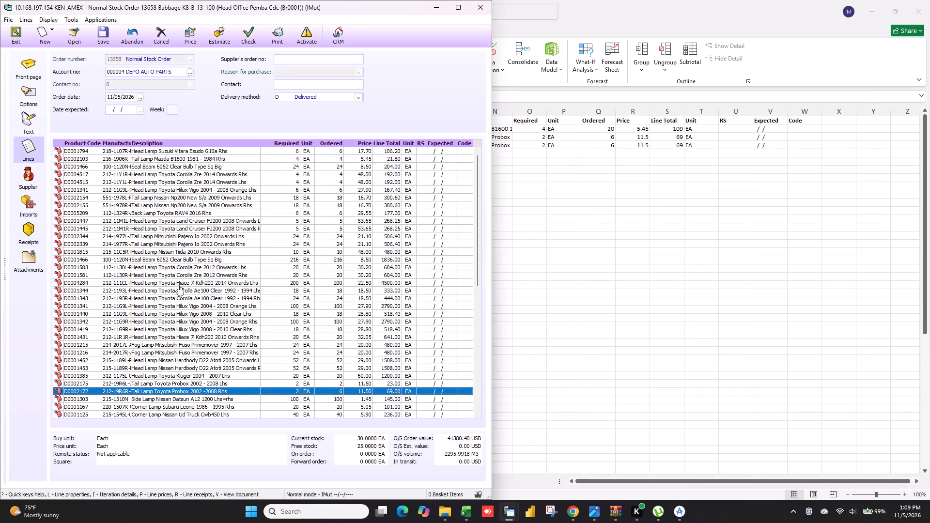
pyautogui.click(293, 392)
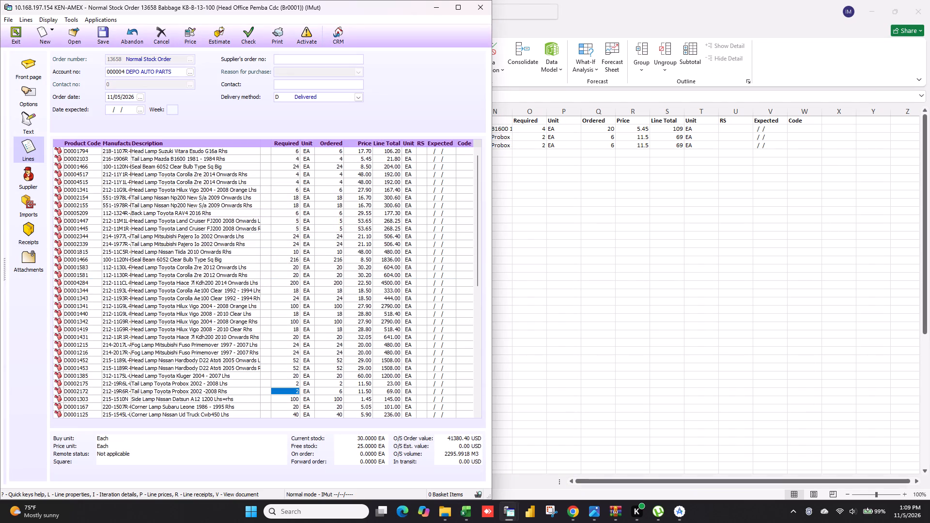
pyautogui.press('2')
pyautogui.press('Return')
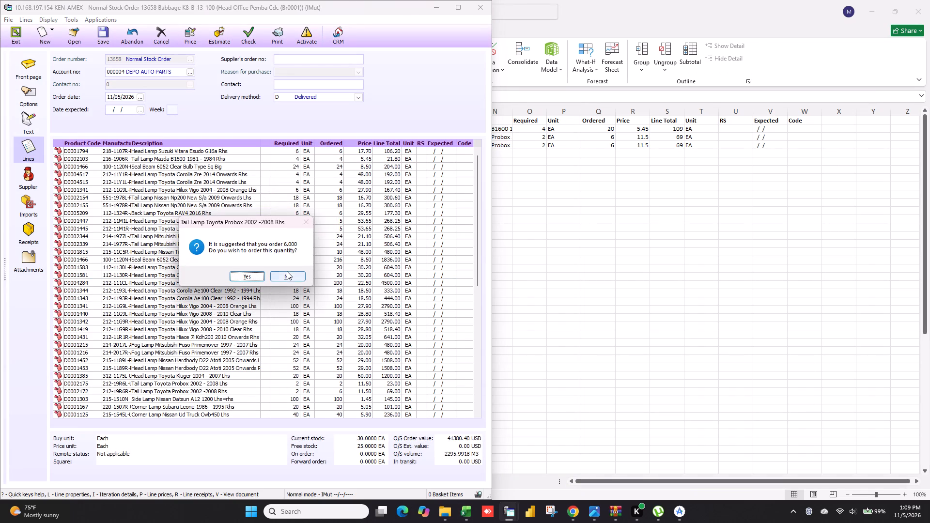
pyautogui.click(287, 275)
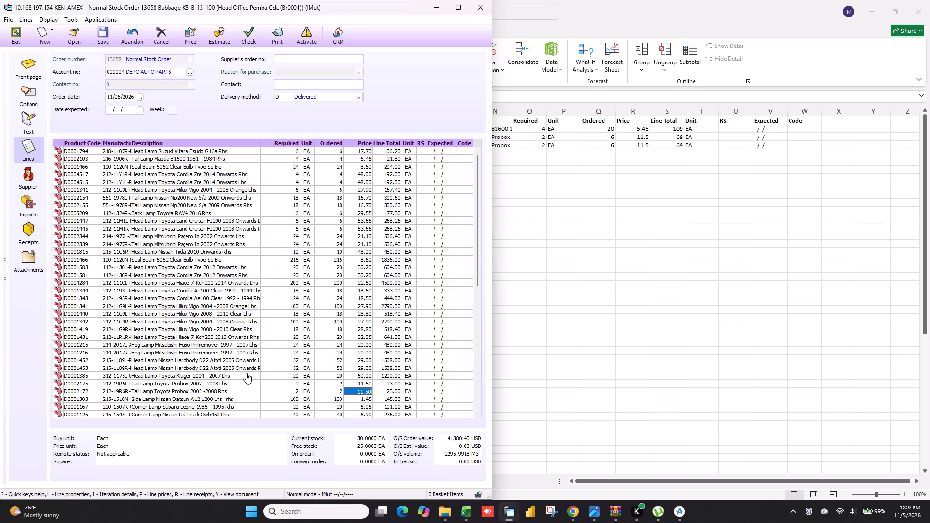
# Clear the filter on the Invoice (2) sheet in Excel and check the invoice's Total row.
pyautogui.scroll(2, 440, 321)
pyautogui.click(772, 270)
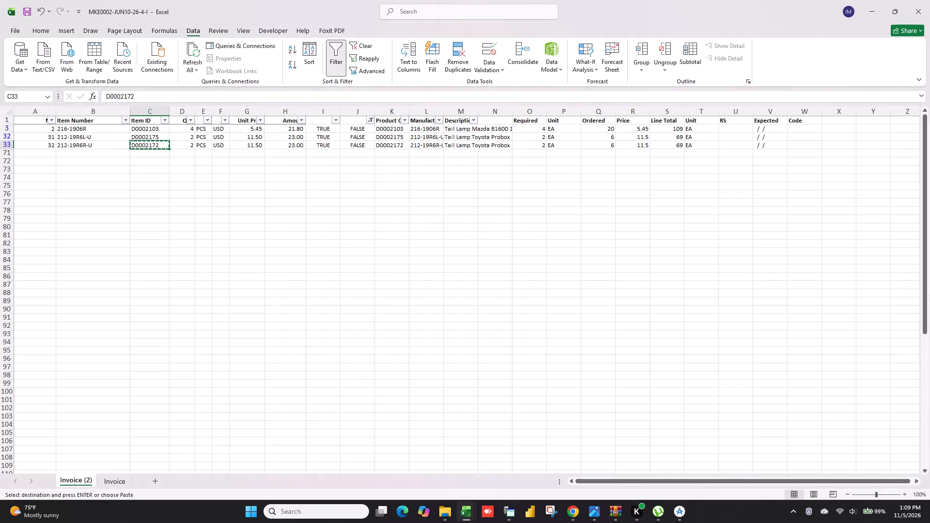
pyautogui.click(357, 46)
pyautogui.scroll(-20, 429, 325)
pyautogui.scroll(-2, 429, 325)
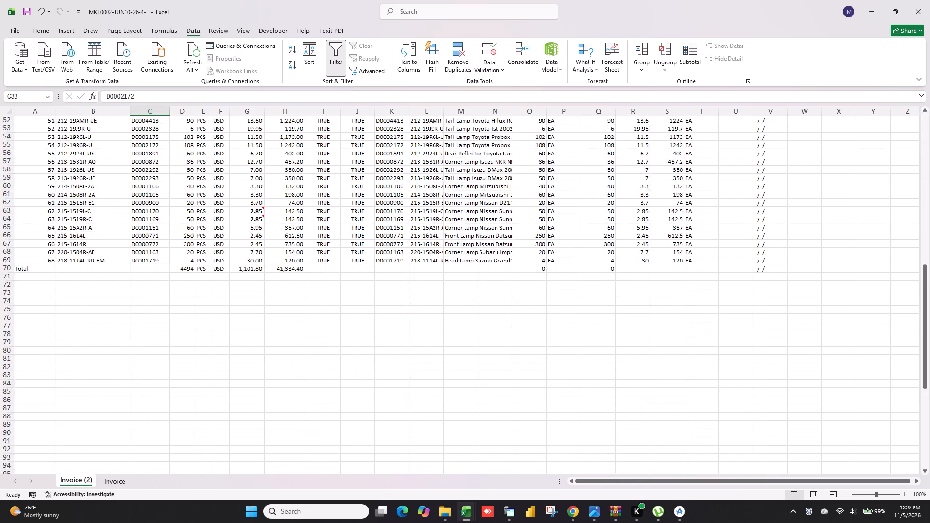
pyautogui.scroll(-2, 446, 327)
pyautogui.scroll(7, 446, 327)
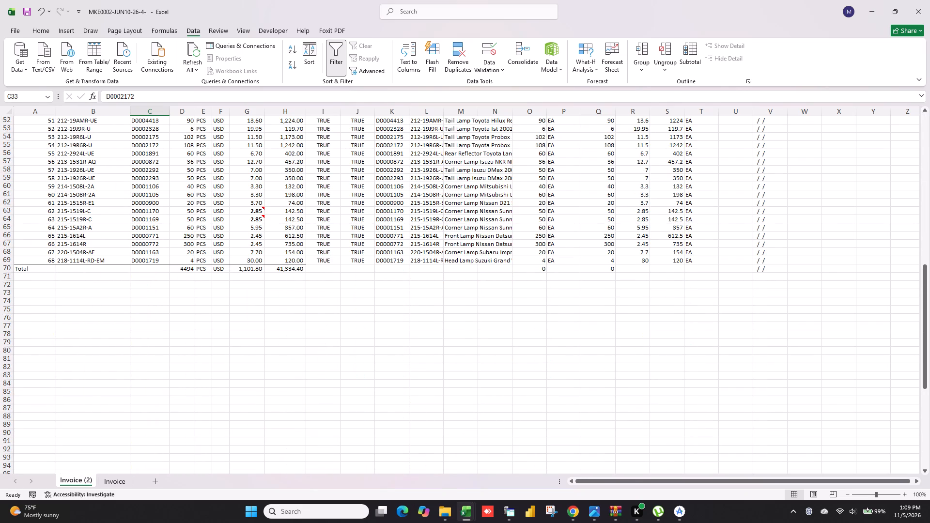
pyautogui.hotkey('alt', 'Tab')
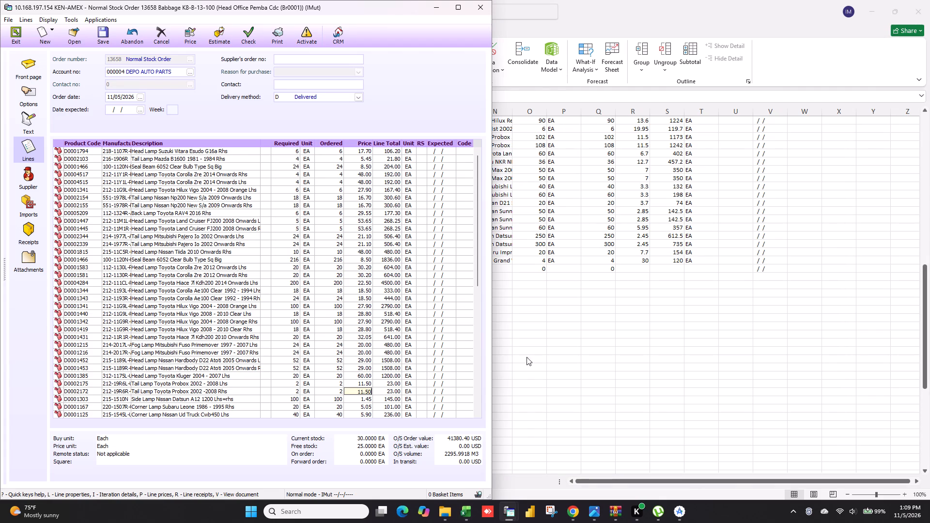
pyautogui.click(325, 385)
pyautogui.click(324, 315)
pyautogui.click(186, 42)
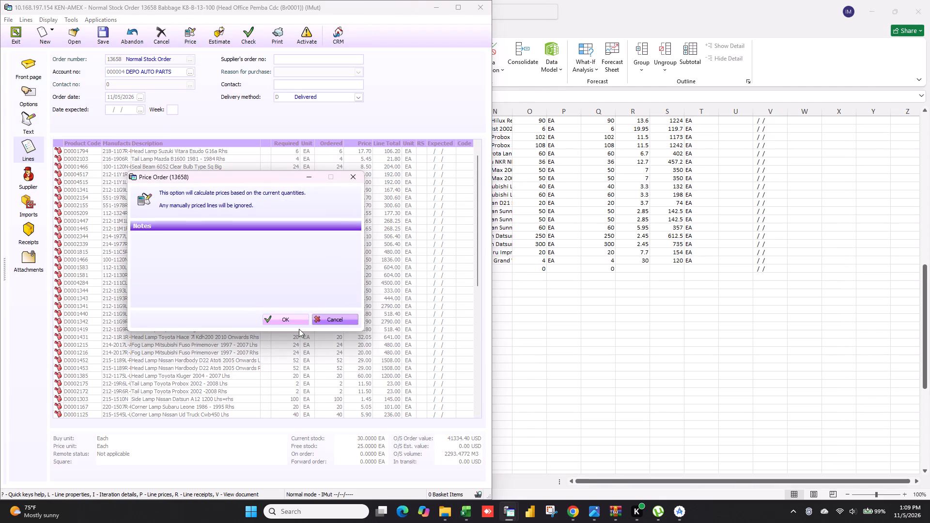
pyautogui.click(294, 321)
pyautogui.click(541, 341)
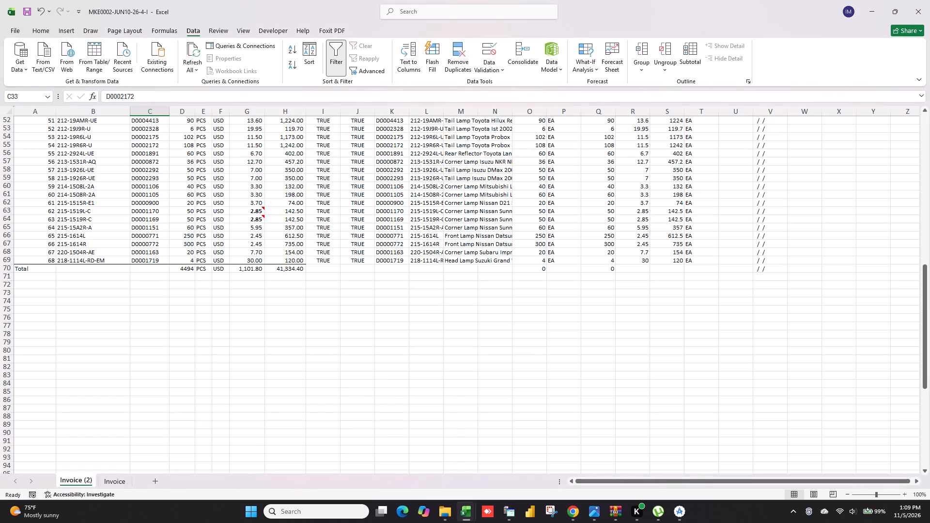
pyautogui.hotkey('alt', 'Tab')
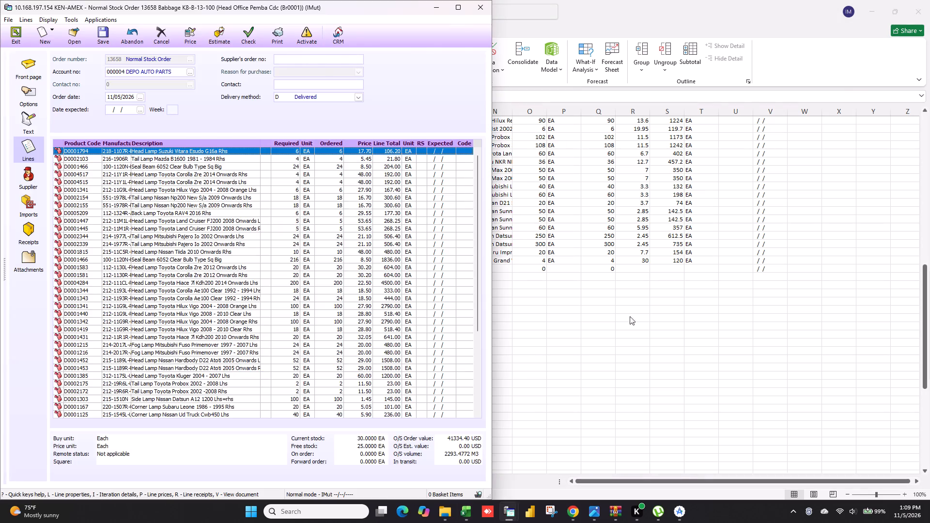
# Copy invoice number MKE0002-JUN10-26-4 from cell A10 of the Invoice sheet into the K8 order's Supplier's order no.
pyautogui.click(679, 311)
pyautogui.click(108, 480)
pyautogui.scroll(7, 180, 325)
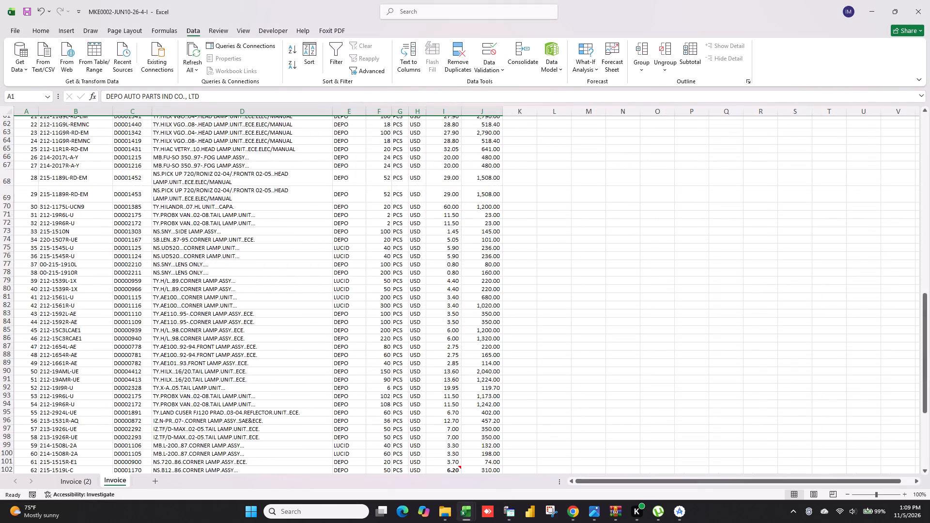
pyautogui.scroll(20, 180, 325)
pyautogui.scroll(5, 180, 325)
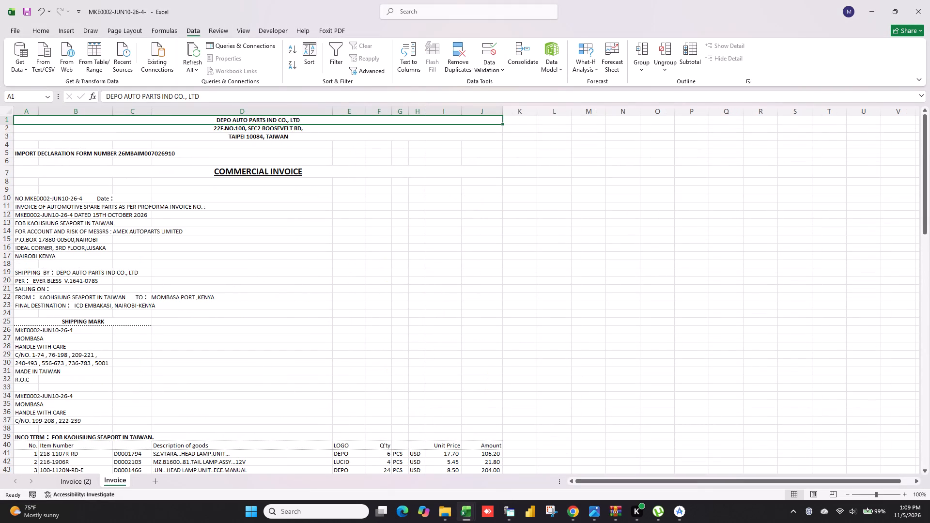
pyautogui.click(66, 202)
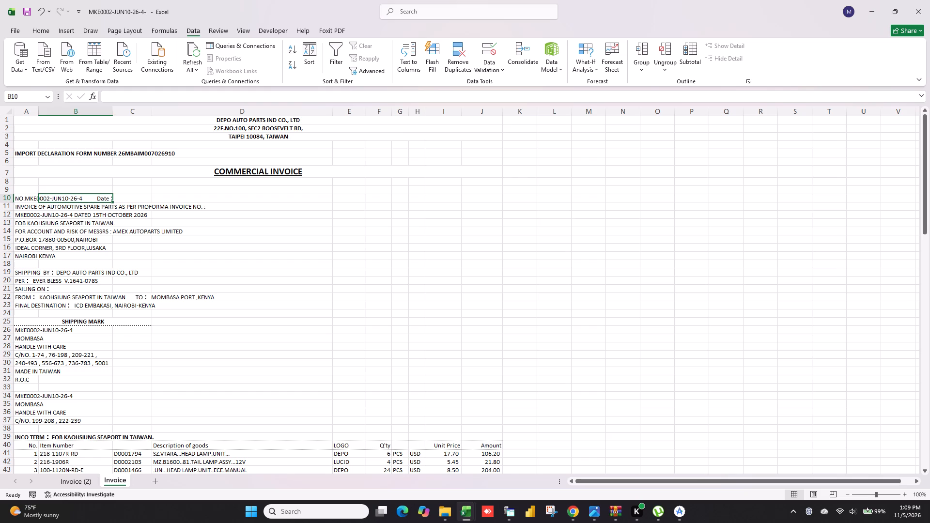
pyautogui.click(28, 196)
pyautogui.moveTo(179, 95); pyautogui.dragTo(177, 96)
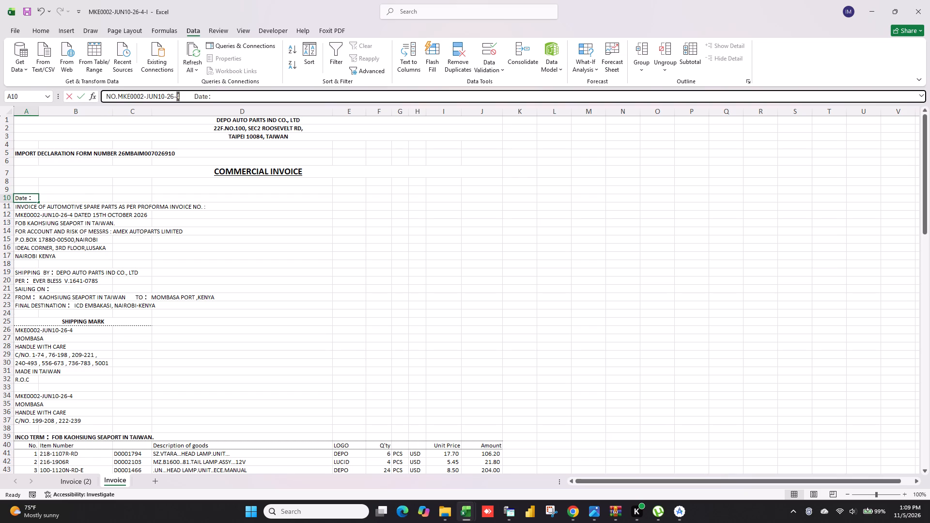
pyautogui.moveTo(177, 96); pyautogui.dragTo(119, 101)
pyautogui.hotkey('ctrl', 'c')
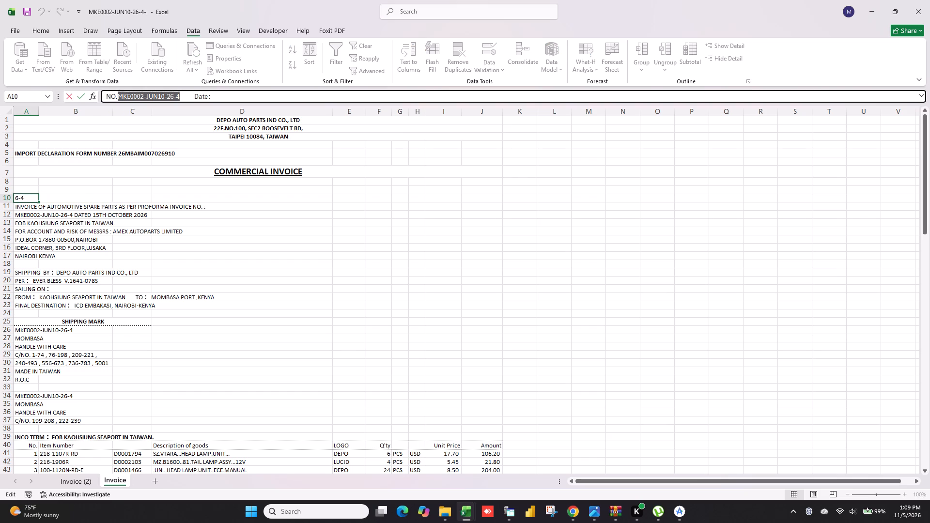
pyautogui.hotkey('alt', 'Tab')
pyautogui.click(291, 56)
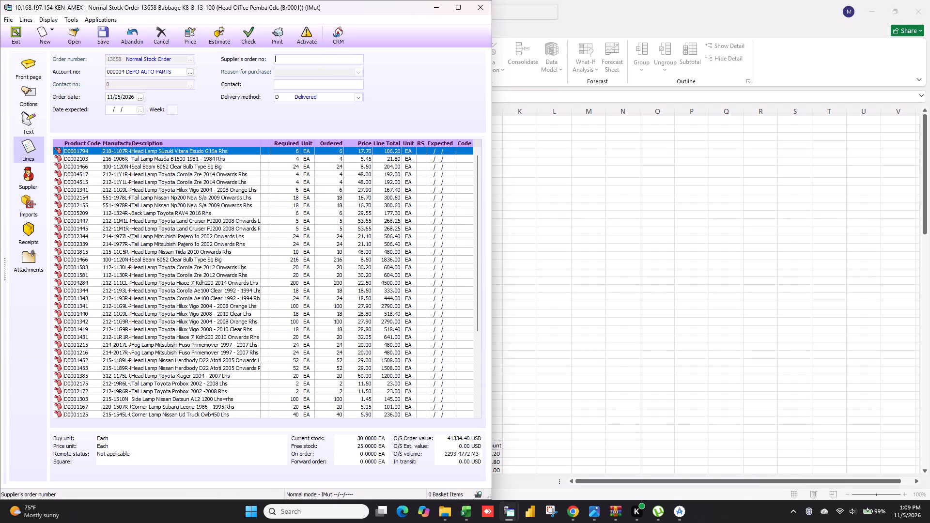
# Paste invoice number MKE0002-JUN10-26-4 into the K8 order's Supplier's order no.
pyautogui.hotkey('ctrl', 'v')
# Check the ETA in the order request email in Gmail, and open the Date expected calendar on the K8 order.
pyautogui.click(727, 250)
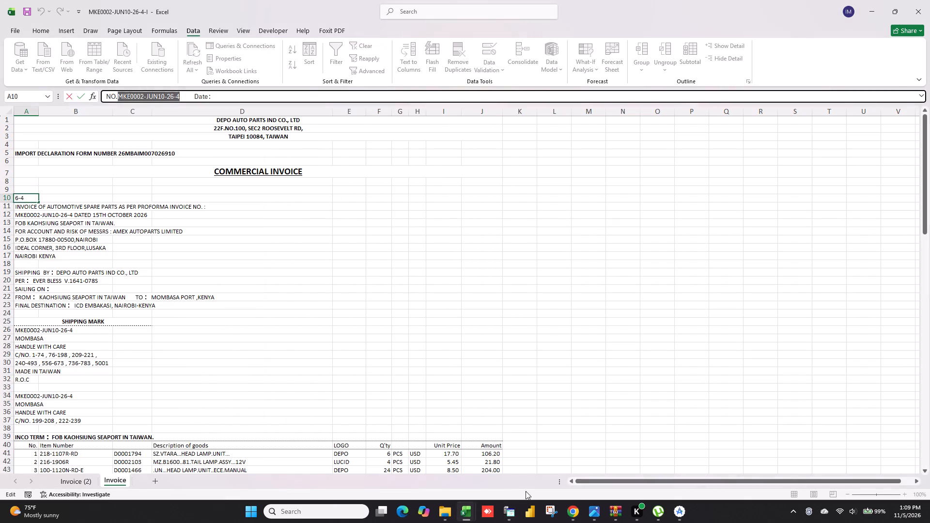
pyautogui.click(571, 512)
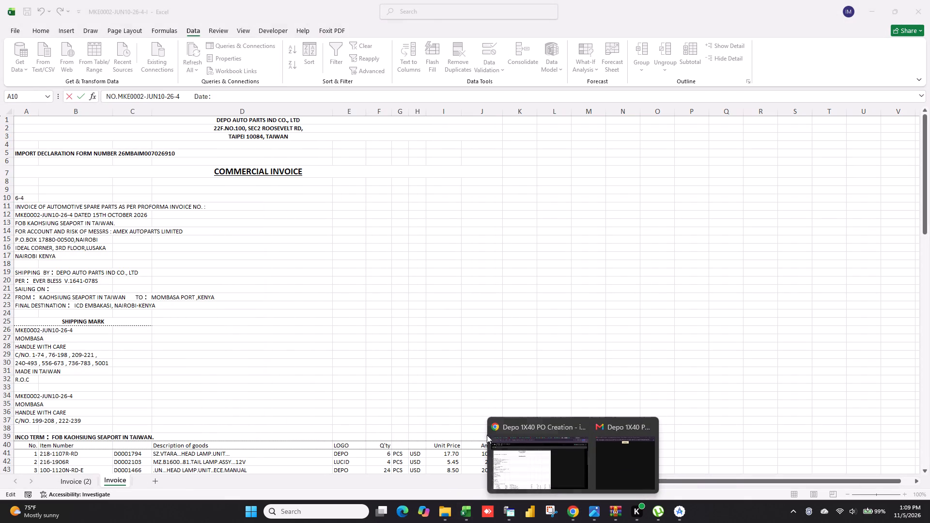
pyautogui.click(509, 462)
pyautogui.click(15, 71)
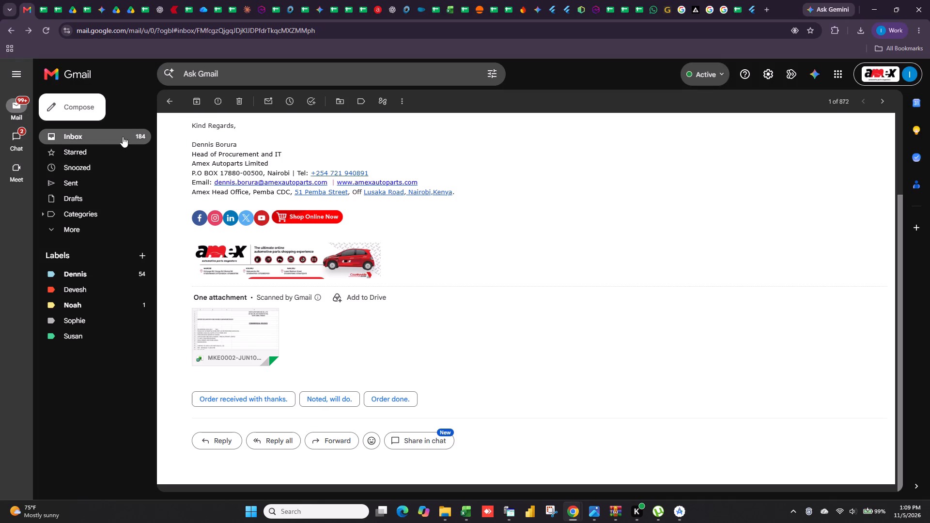
pyautogui.scroll(1, 415, 305)
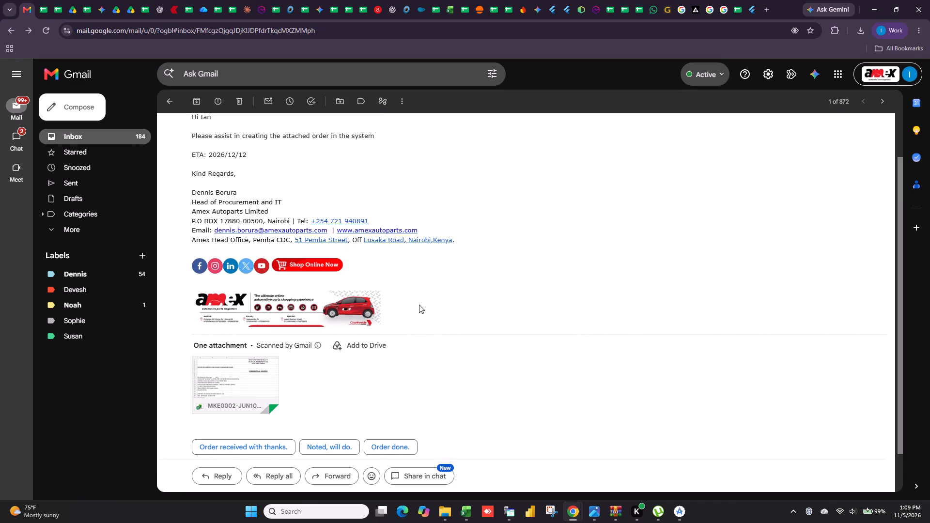
pyautogui.click(867, 3)
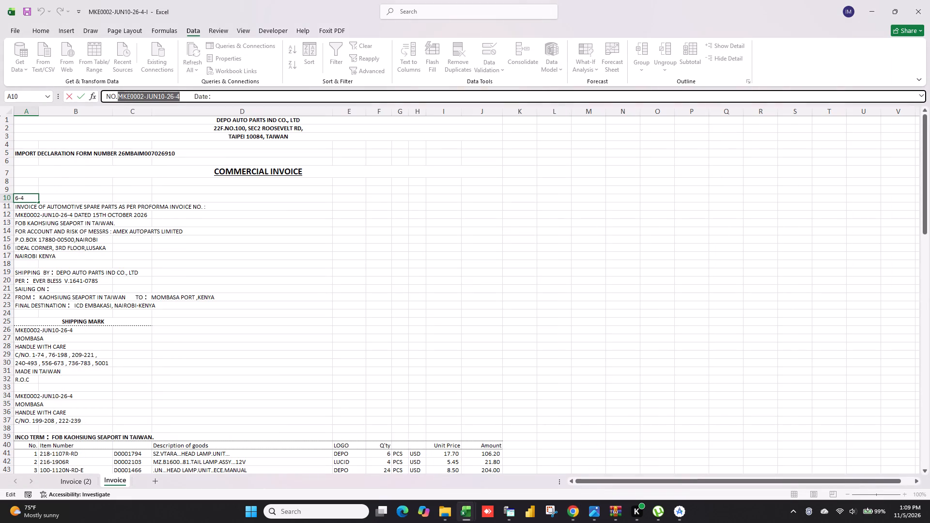
pyautogui.click(506, 514)
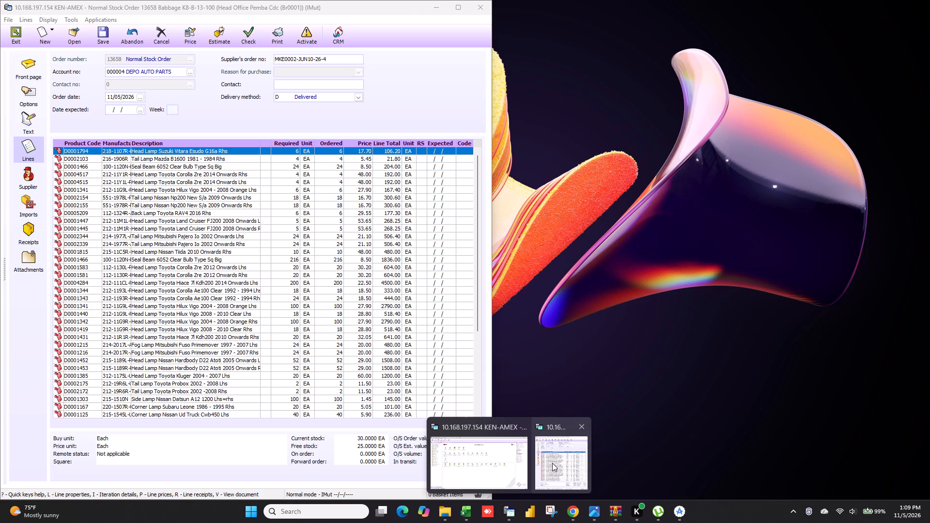
pyautogui.click(552, 463)
pyautogui.click(139, 111)
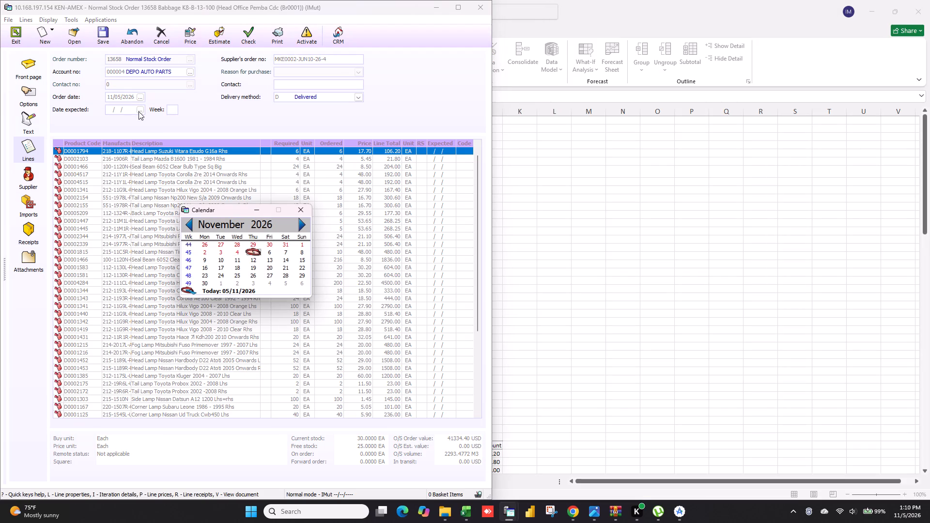
# Set the order's Date expected to 12/12/2026.
pyautogui.click(298, 228)
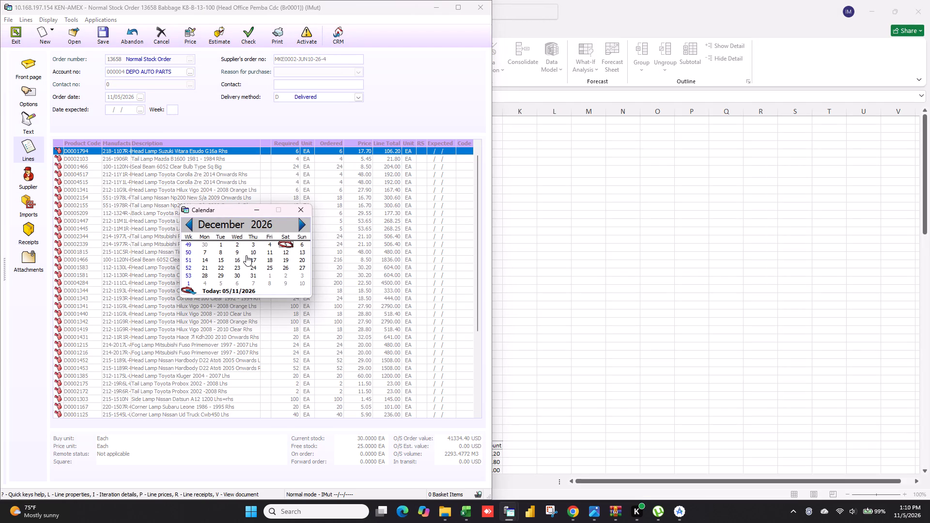
pyautogui.click(287, 256)
pyautogui.click(289, 251)
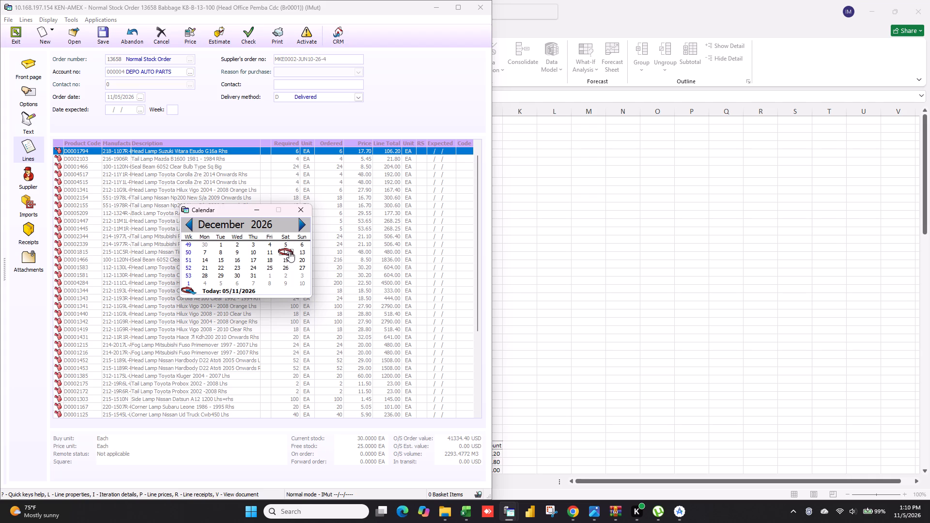
pyautogui.press('Return')
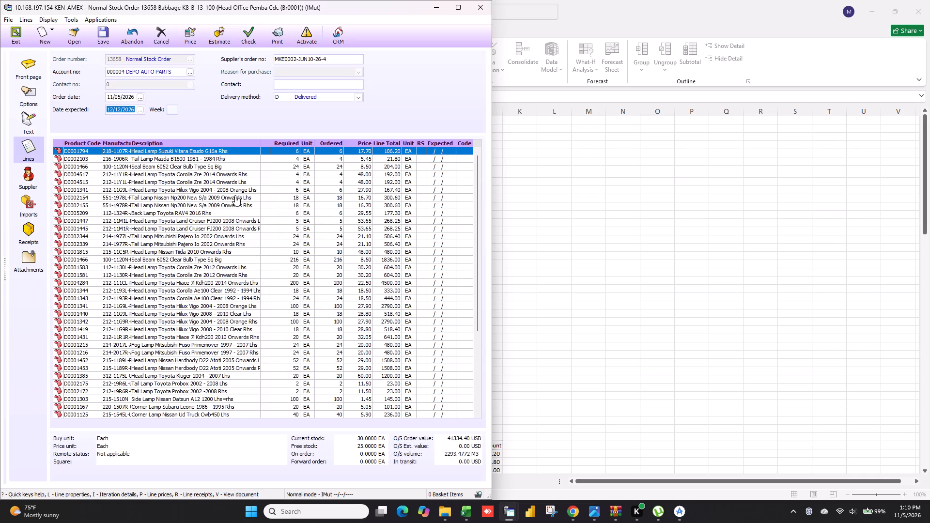